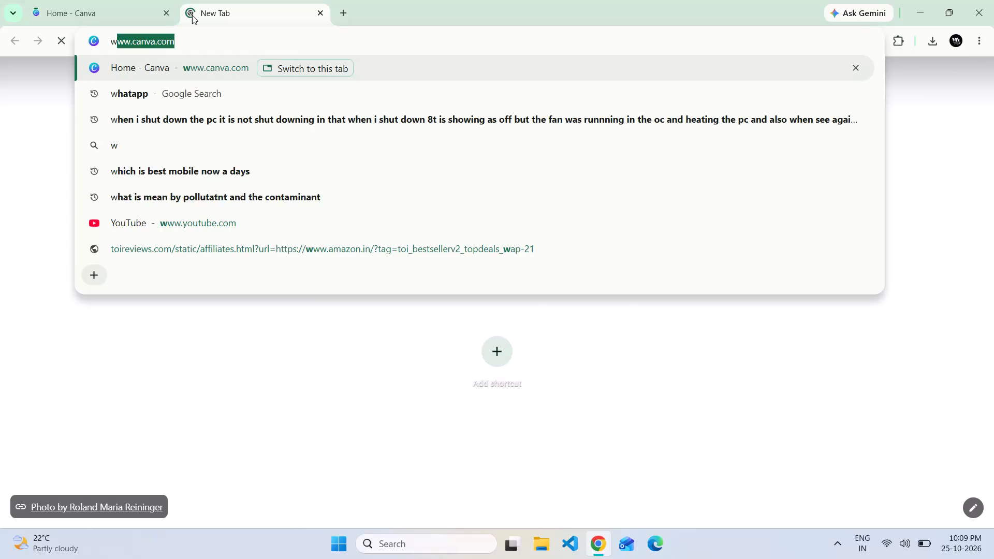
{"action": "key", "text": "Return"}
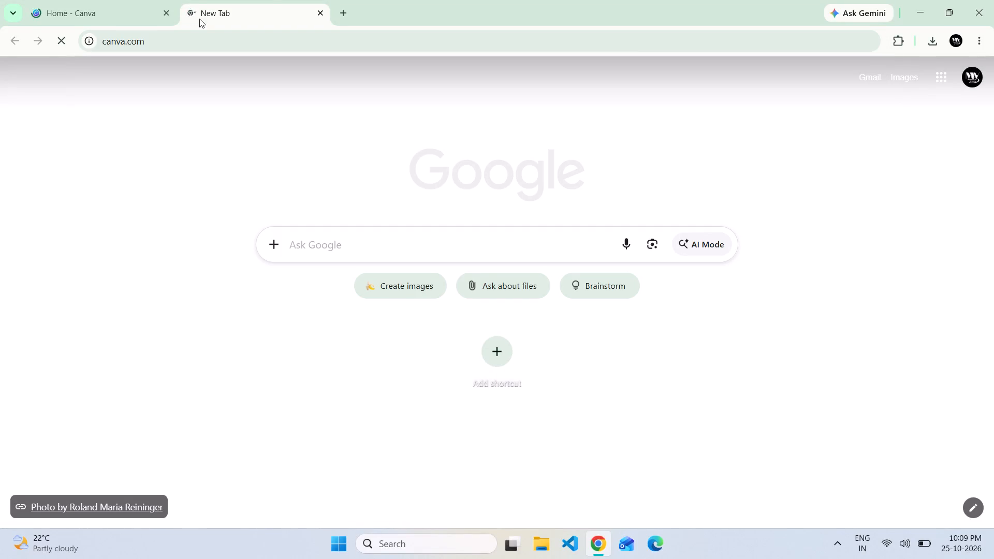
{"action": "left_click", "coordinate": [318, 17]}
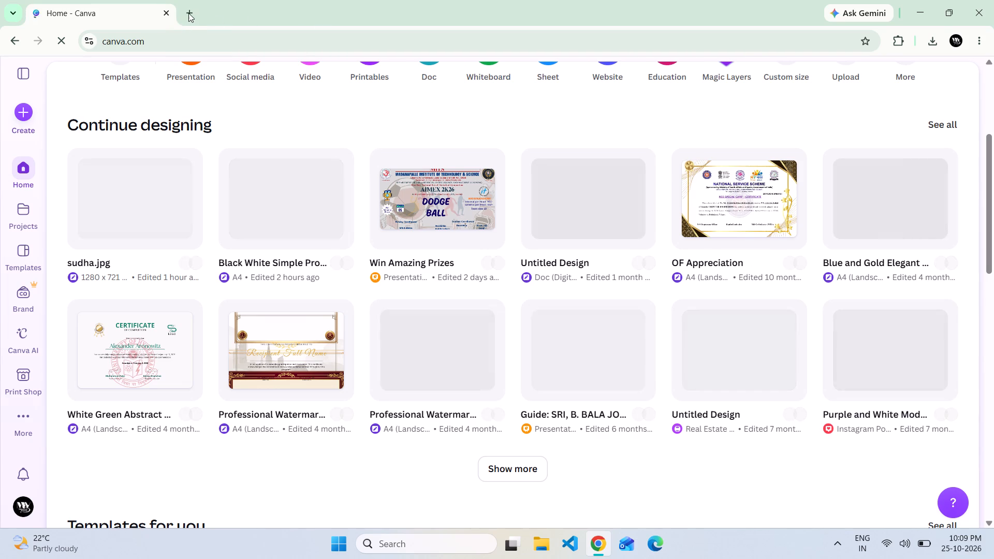
Search Google for "whatapp" in a new tab and open the WhatsApp Web result.
{"action": "left_click", "coordinate": [188, 13]}
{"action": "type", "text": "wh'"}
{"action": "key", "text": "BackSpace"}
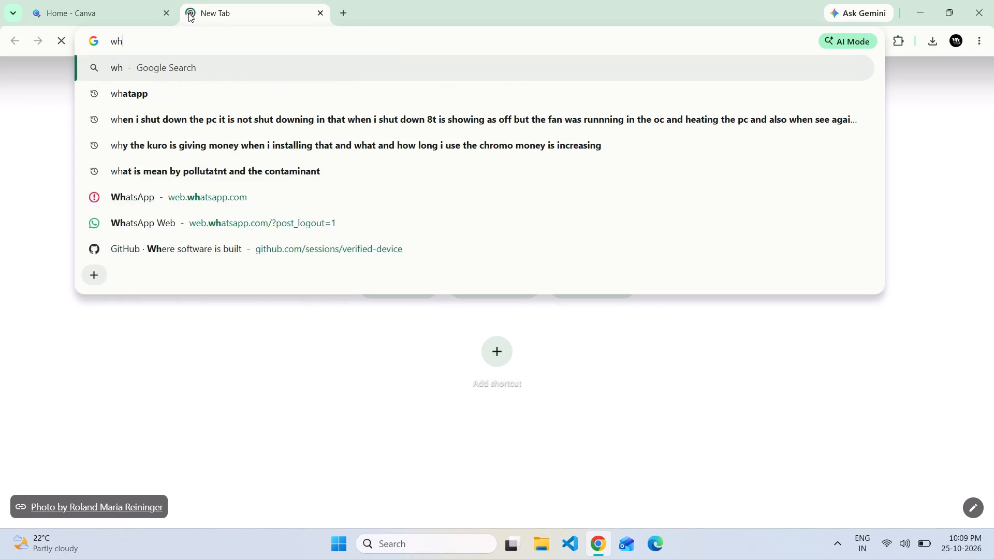
{"action": "left_click", "coordinate": [183, 85]}
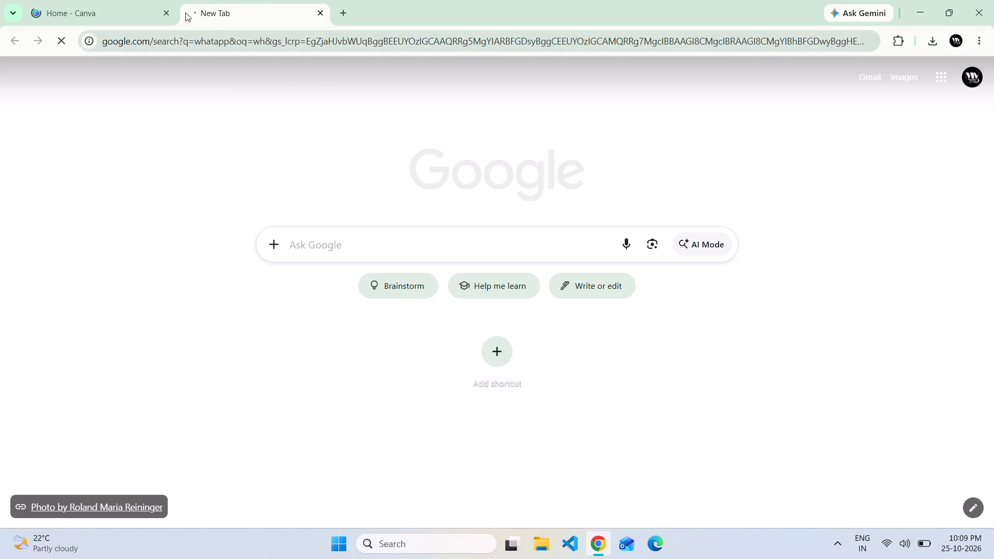
{"action": "left_click", "coordinate": [120, 0]}
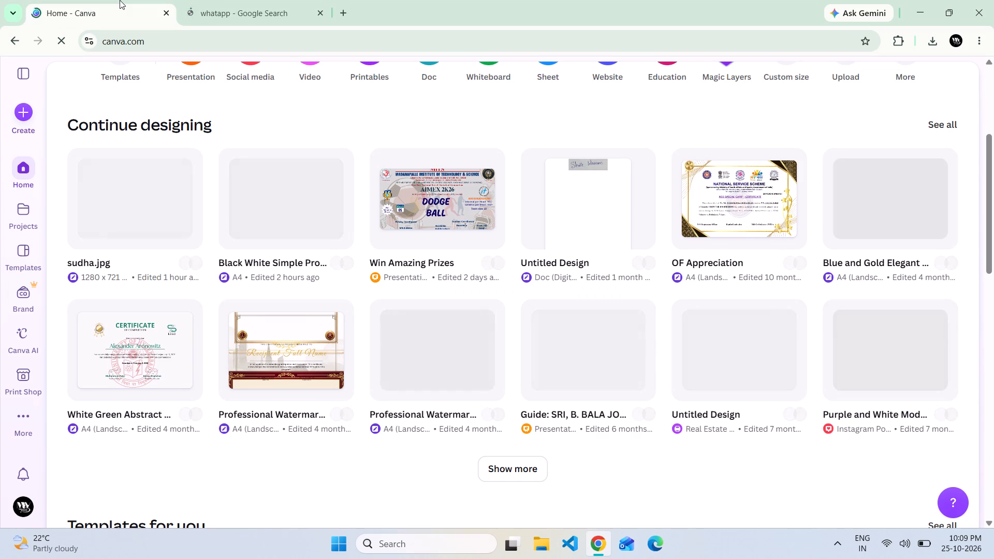
{"action": "left_click", "coordinate": [205, 0]}
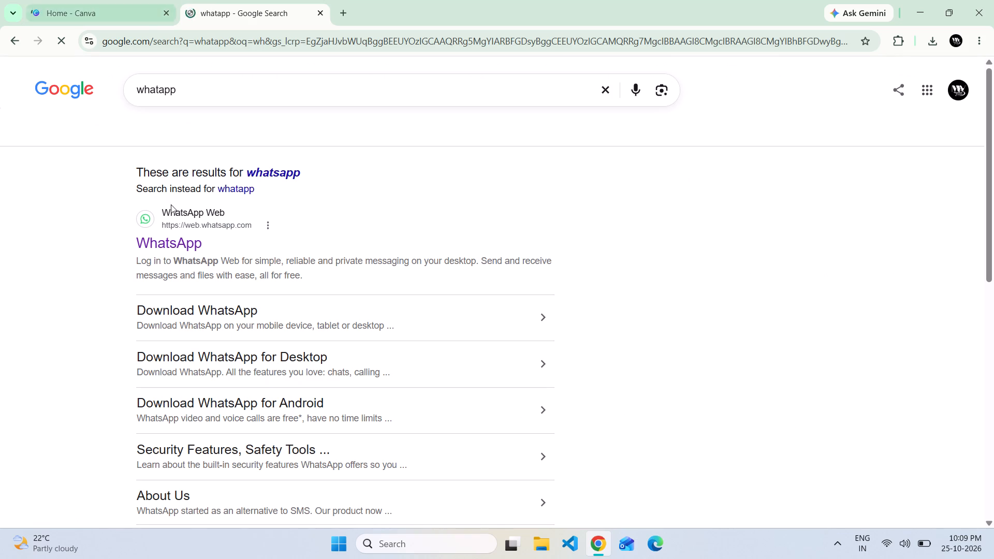
{"action": "left_click", "coordinate": [176, 216]}
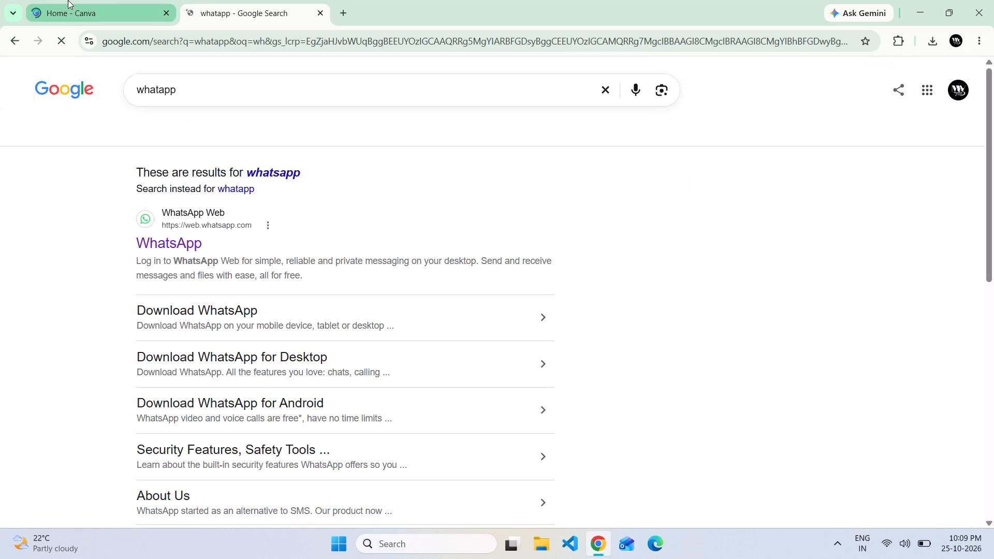
{"action": "left_click", "coordinate": [178, 249]}
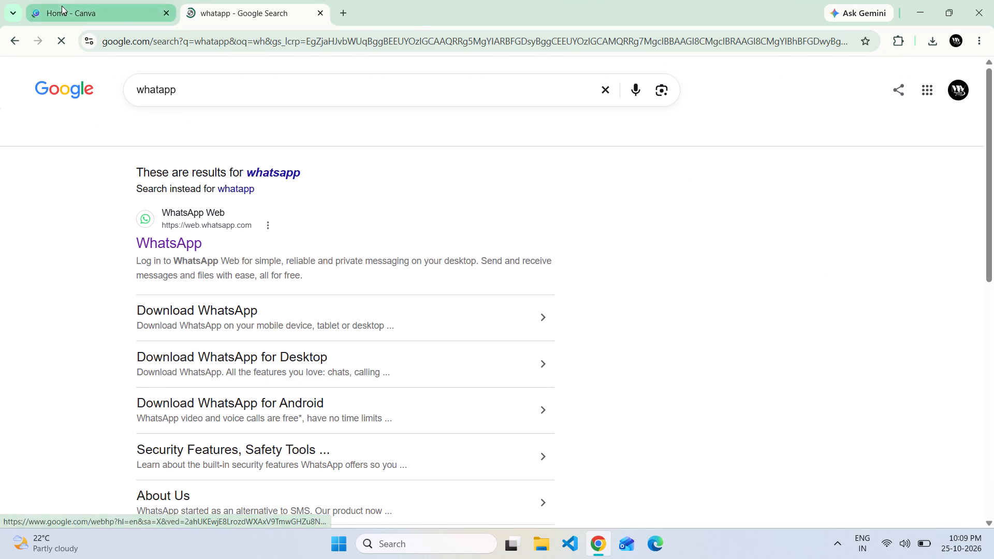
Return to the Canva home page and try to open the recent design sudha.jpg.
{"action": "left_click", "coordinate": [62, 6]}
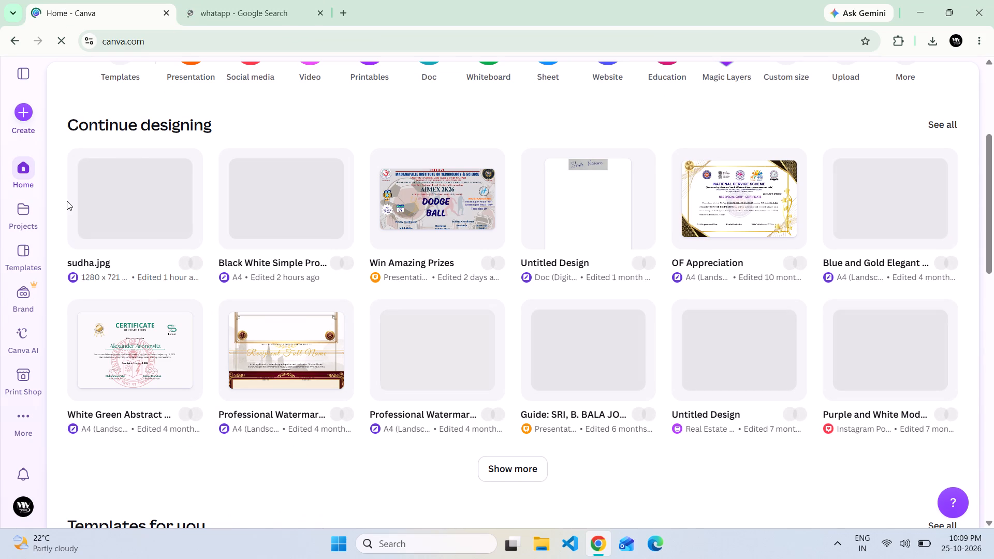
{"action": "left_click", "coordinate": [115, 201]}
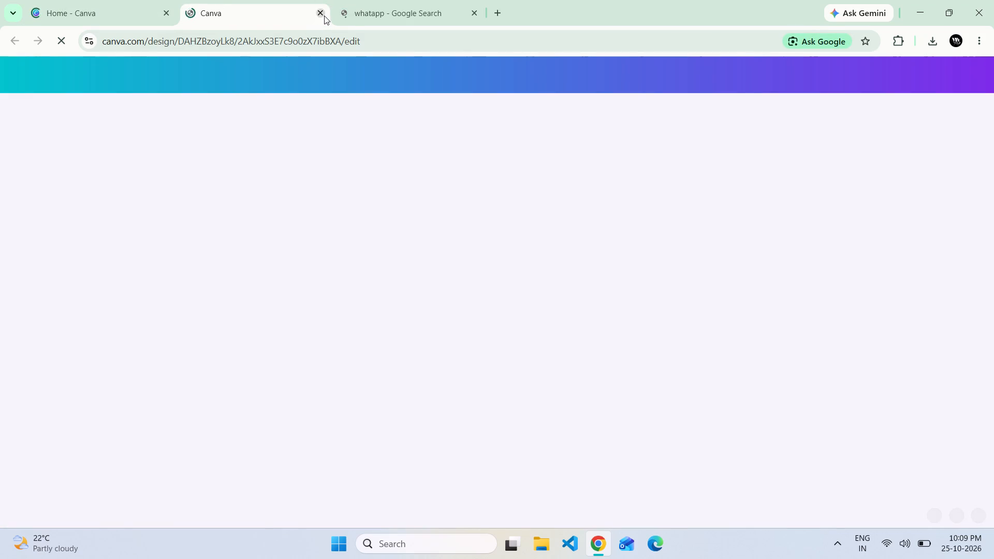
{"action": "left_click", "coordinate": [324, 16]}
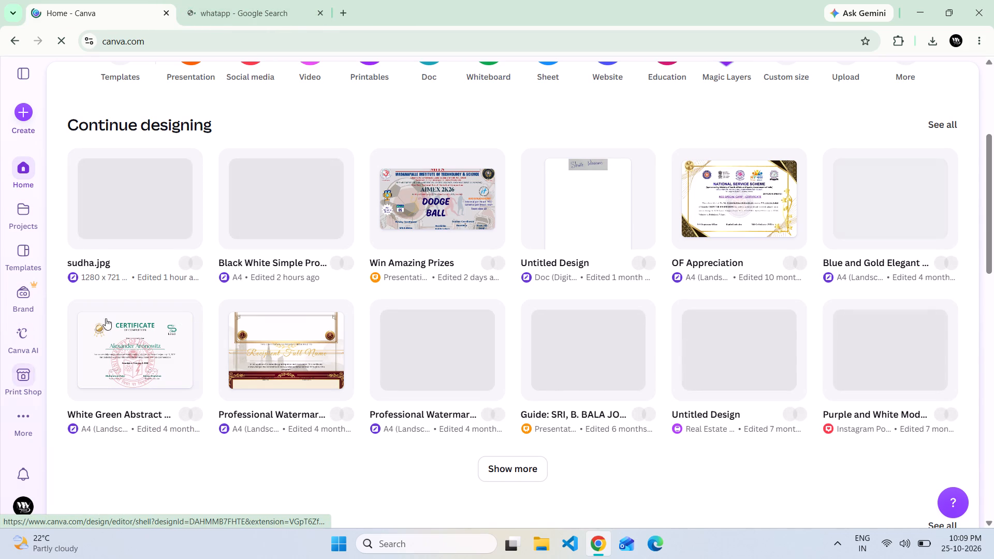
Look through the recent designs on the Canva home page.
{"action": "scroll", "coordinate": [110, 315], "scroll_direction": "down", "scroll_amount": 4}
{"action": "scroll", "coordinate": [110, 315], "scroll_direction": "up", "scroll_amount": 6}
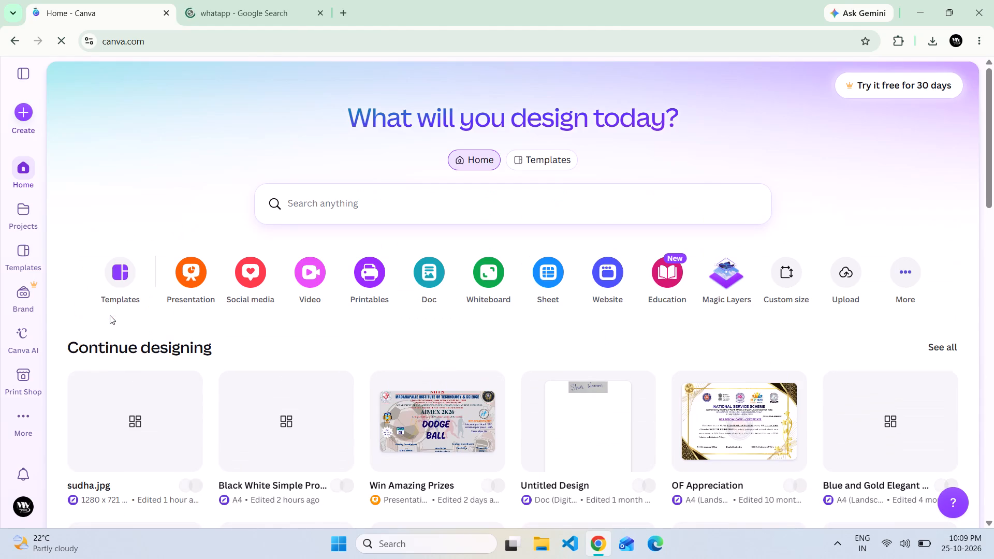
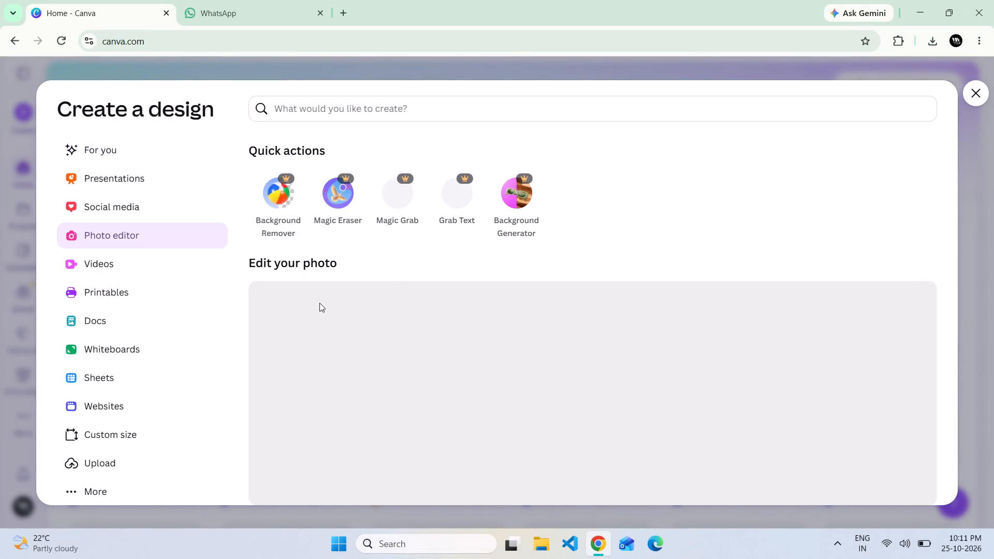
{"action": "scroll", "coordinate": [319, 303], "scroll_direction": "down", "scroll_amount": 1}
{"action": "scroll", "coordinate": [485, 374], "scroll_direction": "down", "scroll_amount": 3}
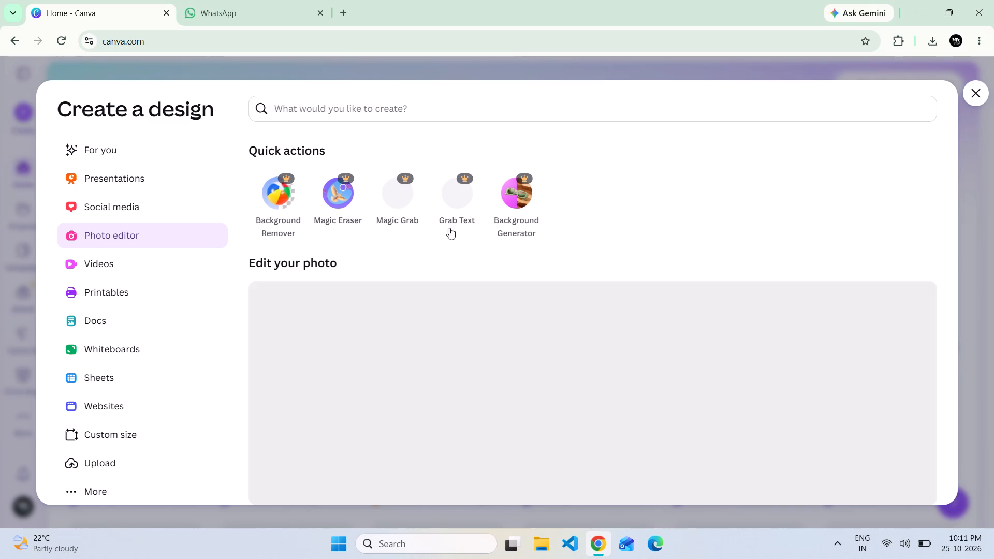
Upload the logo image from the Desktop folder into the Photo editor.
{"action": "scroll", "coordinate": [538, 306], "scroll_direction": "down", "scroll_amount": 6}
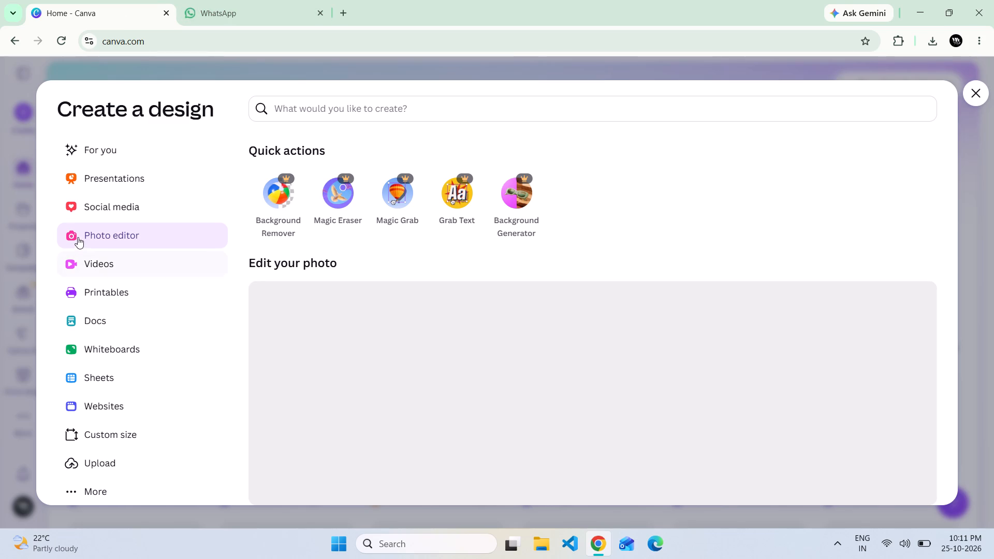
{"action": "triple_click", "coordinate": [111, 237]}
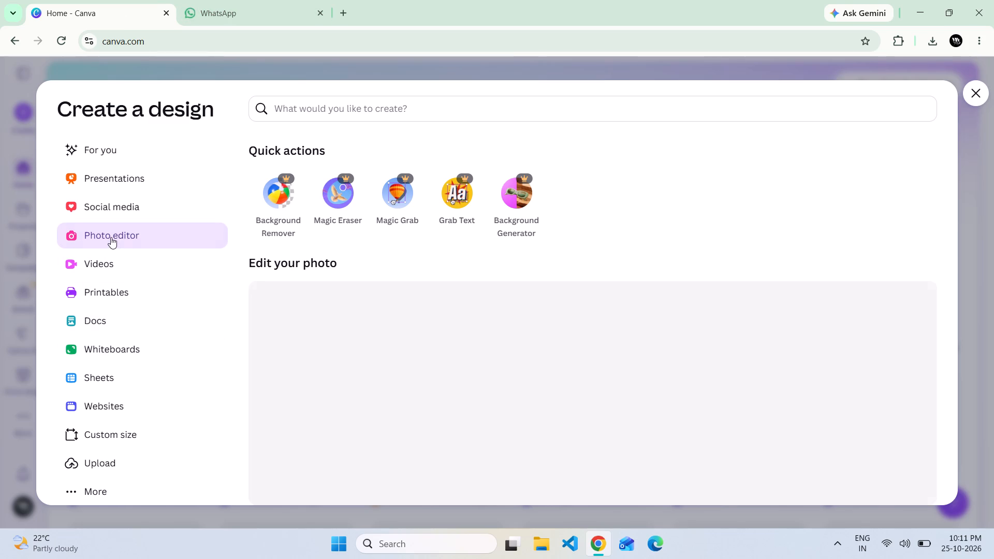
{"action": "triple_click", "coordinate": [111, 237]}
{"action": "left_click", "coordinate": [111, 237]}
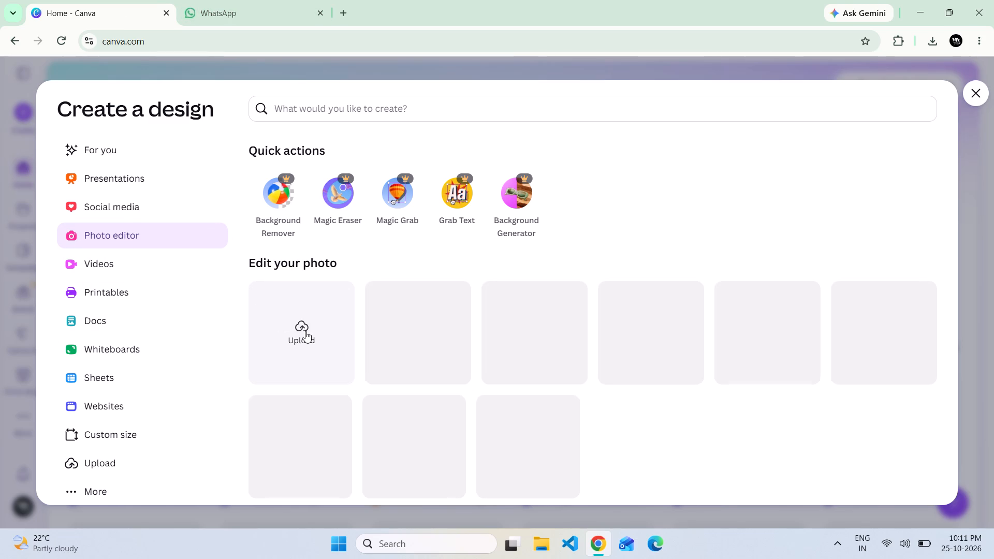
{"action": "left_click", "coordinate": [305, 331]}
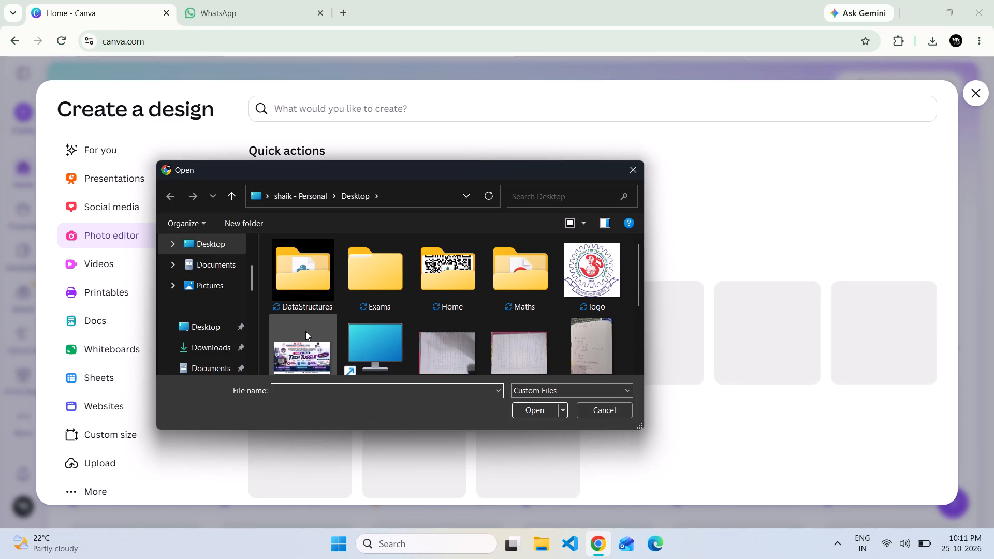
{"action": "left_click", "coordinate": [604, 259]}
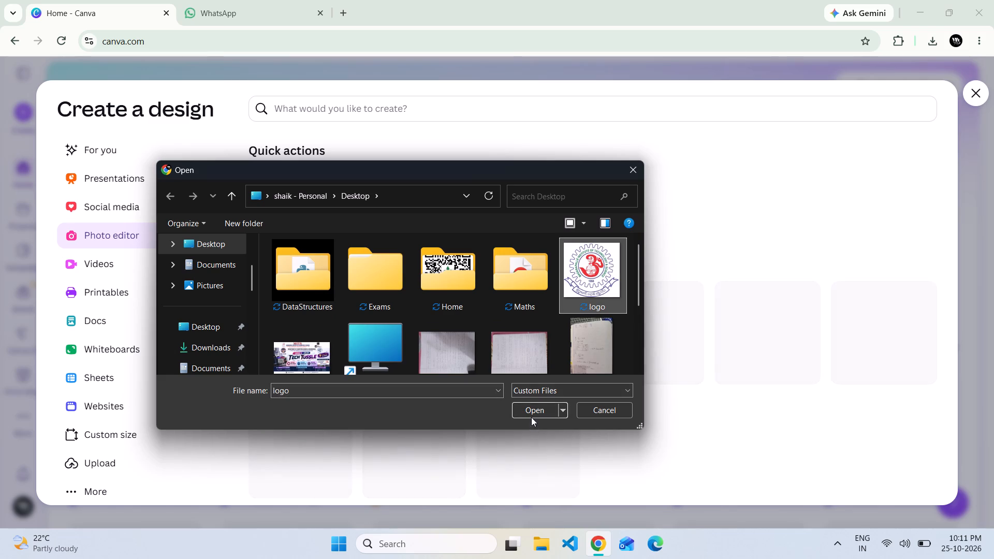
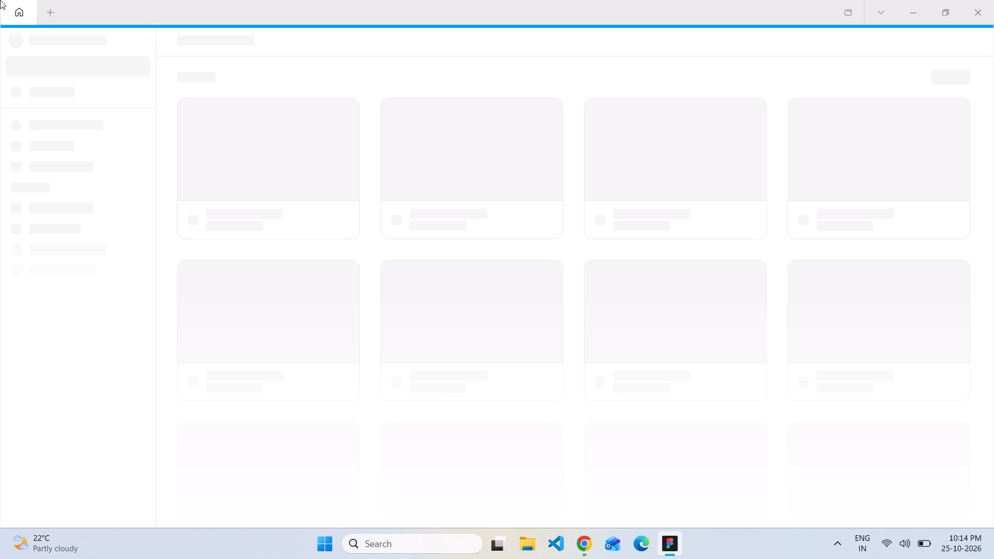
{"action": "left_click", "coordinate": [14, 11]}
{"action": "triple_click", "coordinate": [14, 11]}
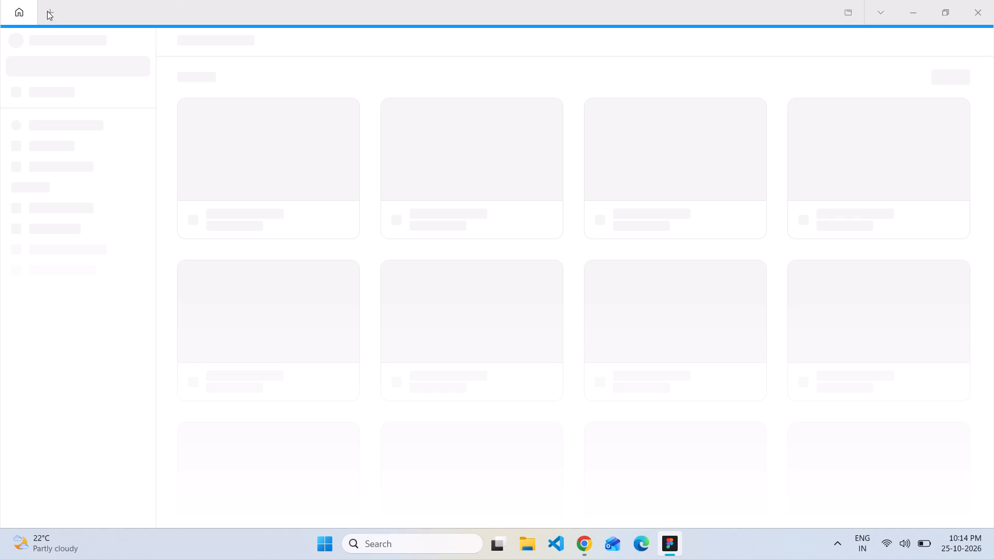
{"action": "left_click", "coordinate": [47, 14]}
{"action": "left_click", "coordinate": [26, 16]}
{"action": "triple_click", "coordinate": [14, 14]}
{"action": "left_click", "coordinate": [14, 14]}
Switch to Chrome, upload logo1-removebg-preview.png from the Downloads folder into Canva's Photo editor, and return to the Canva home page.
{"action": "left_click", "coordinate": [580, 551]}
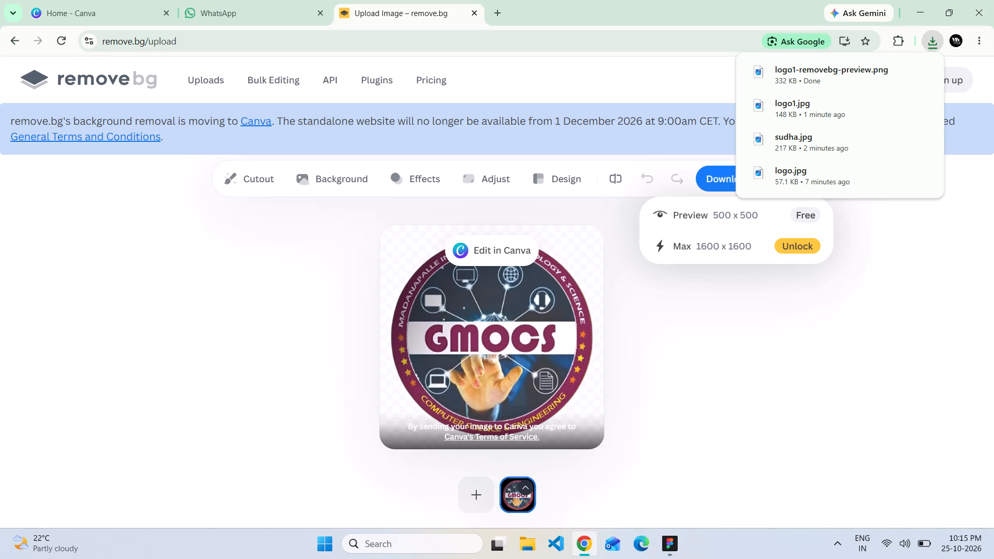
{"action": "left_click", "coordinate": [133, 0]}
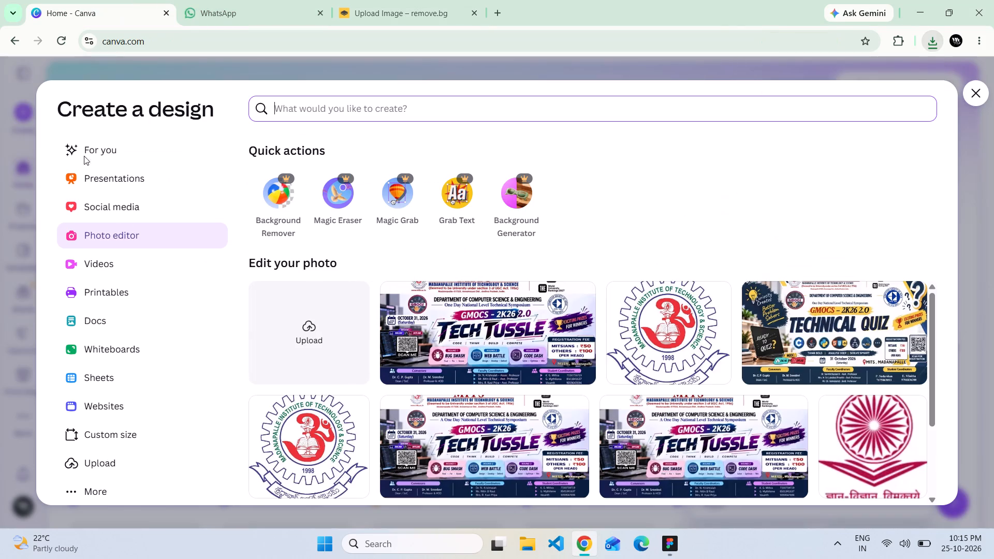
{"action": "left_click", "coordinate": [321, 341]}
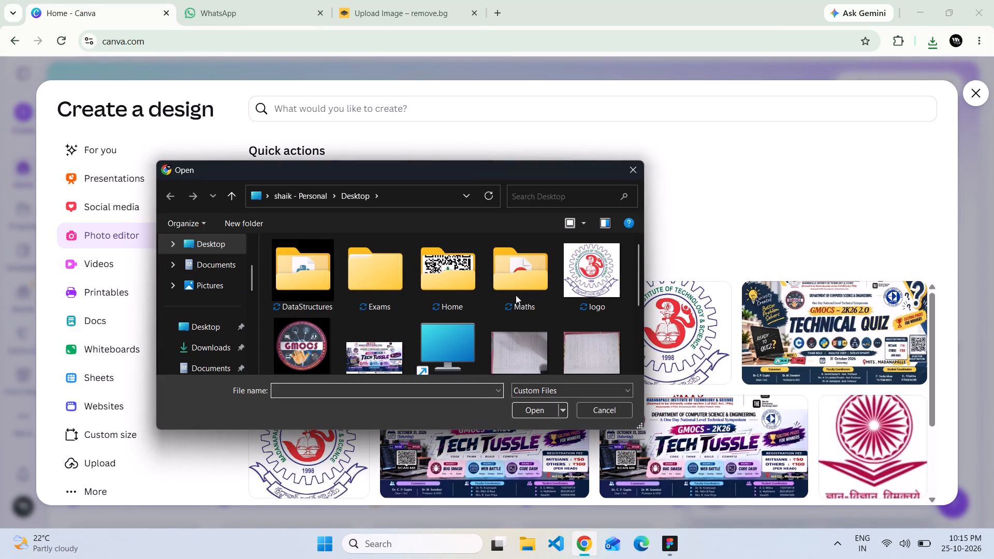
{"action": "left_click", "coordinate": [216, 345]}
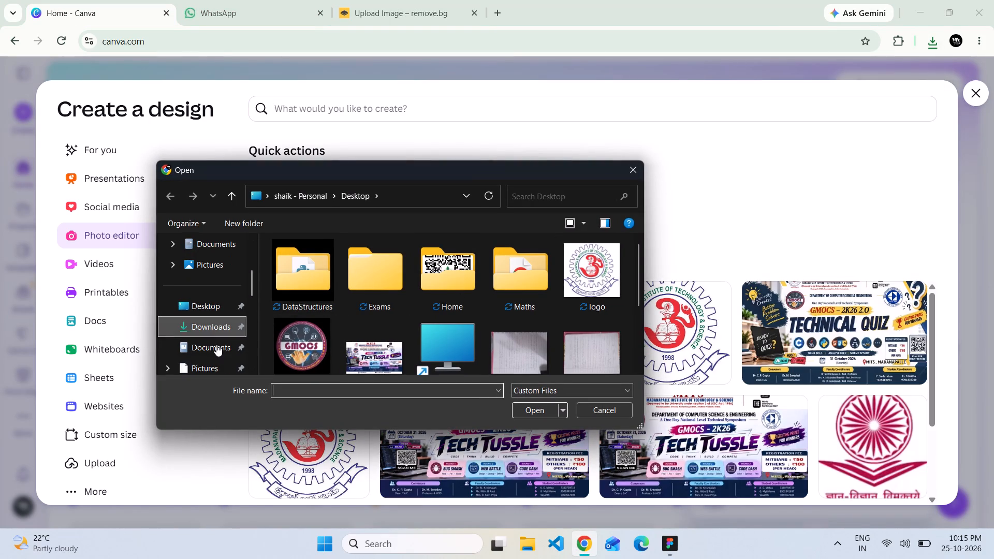
{"action": "double_click", "coordinate": [342, 284]}
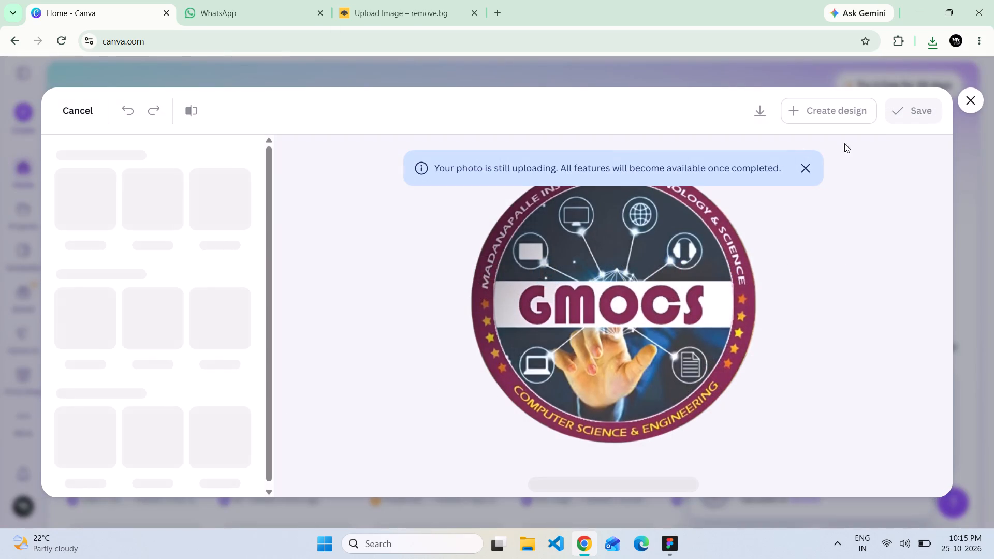
{"action": "left_click", "coordinate": [974, 103]}
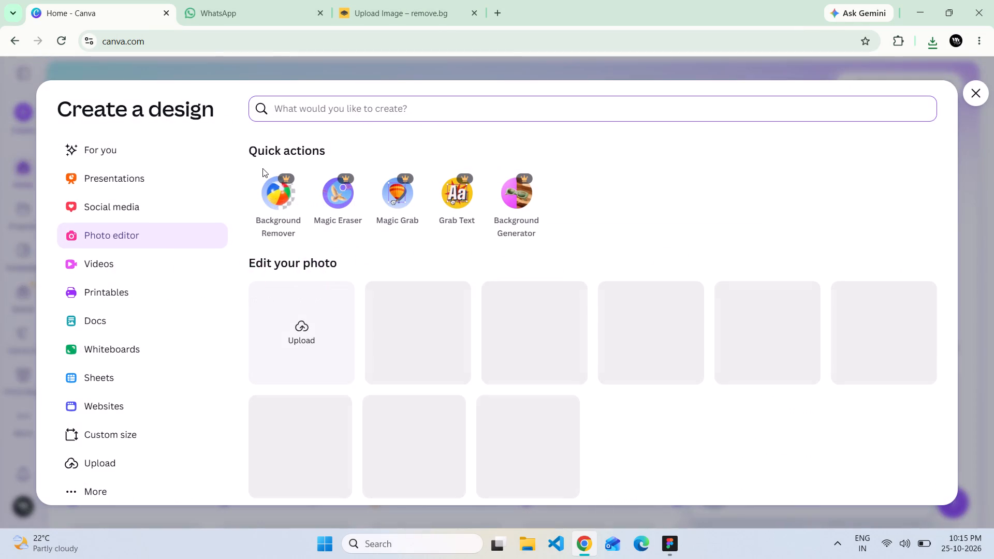
{"action": "left_click", "coordinate": [14, 144]}
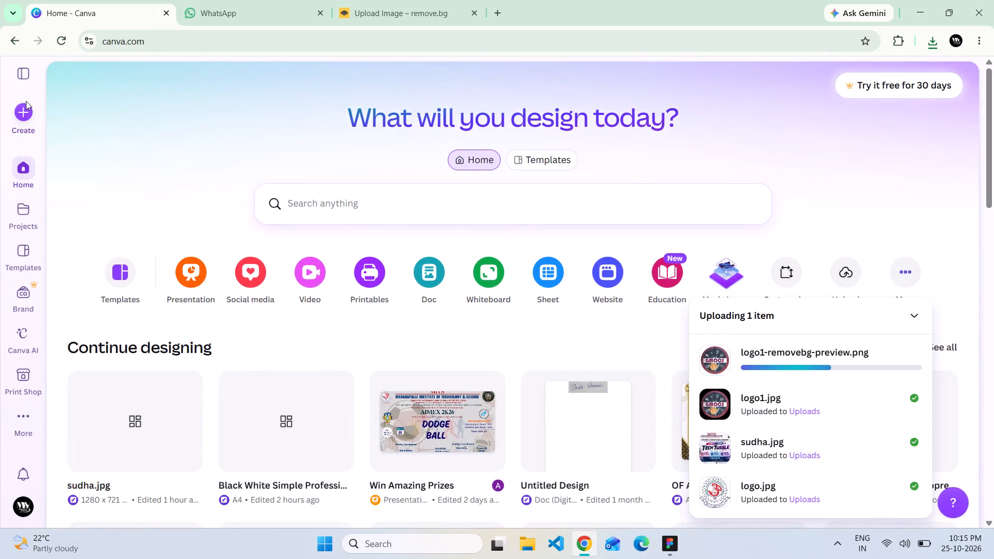
Start a new Canva design and show the design types suggested for you.
{"action": "left_click", "coordinate": [22, 123]}
{"action": "left_click", "coordinate": [22, 114]}
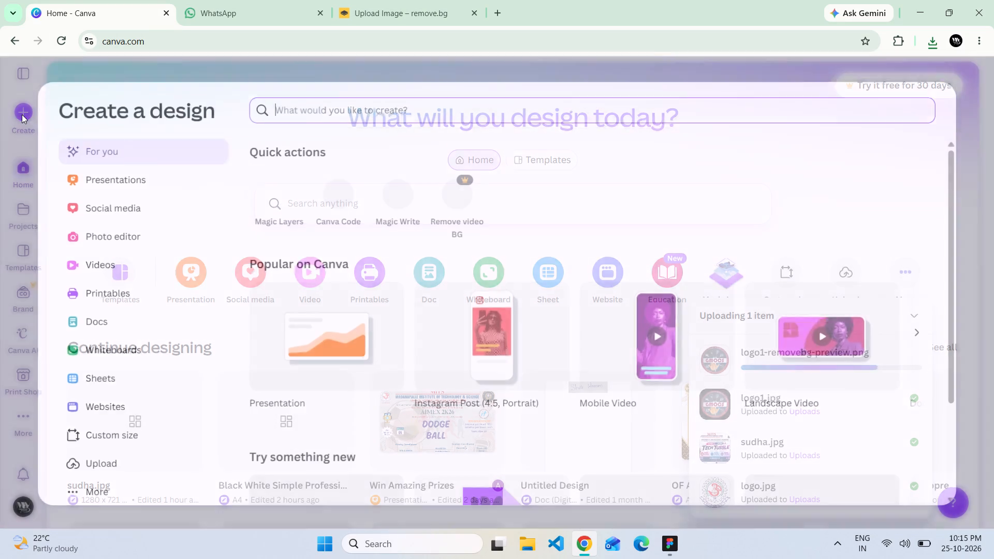
{"action": "left_click", "coordinate": [128, 157]}
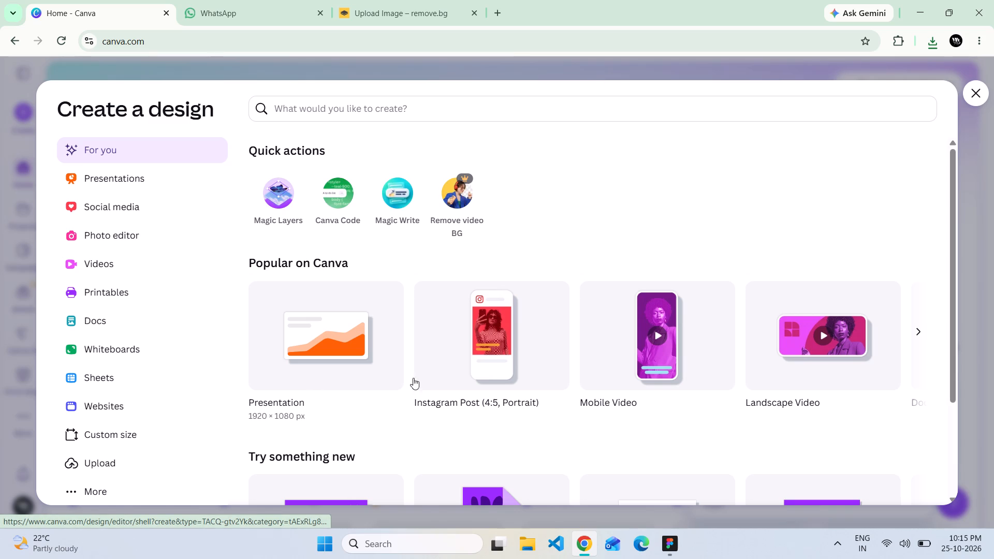
{"action": "scroll", "coordinate": [575, 424], "scroll_direction": "down", "scroll_amount": 5}
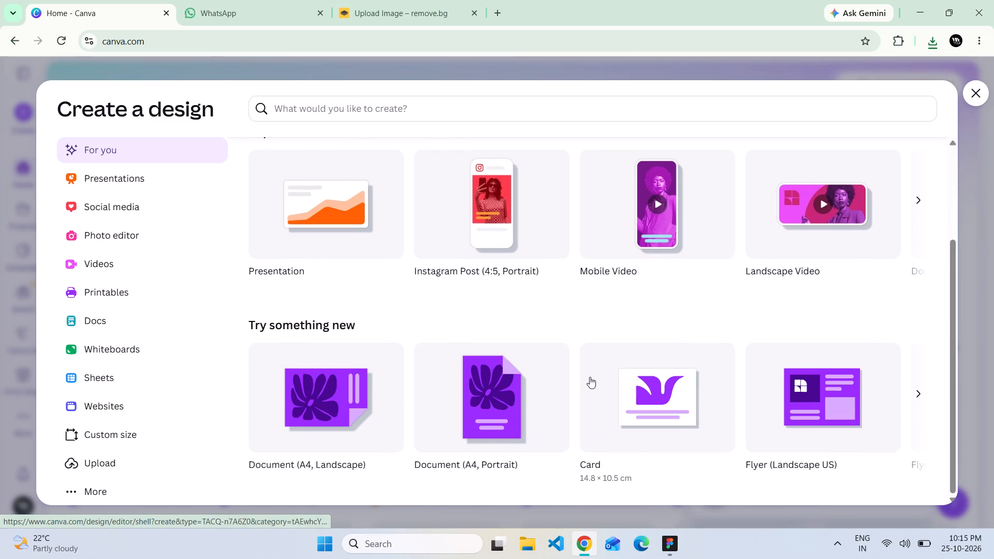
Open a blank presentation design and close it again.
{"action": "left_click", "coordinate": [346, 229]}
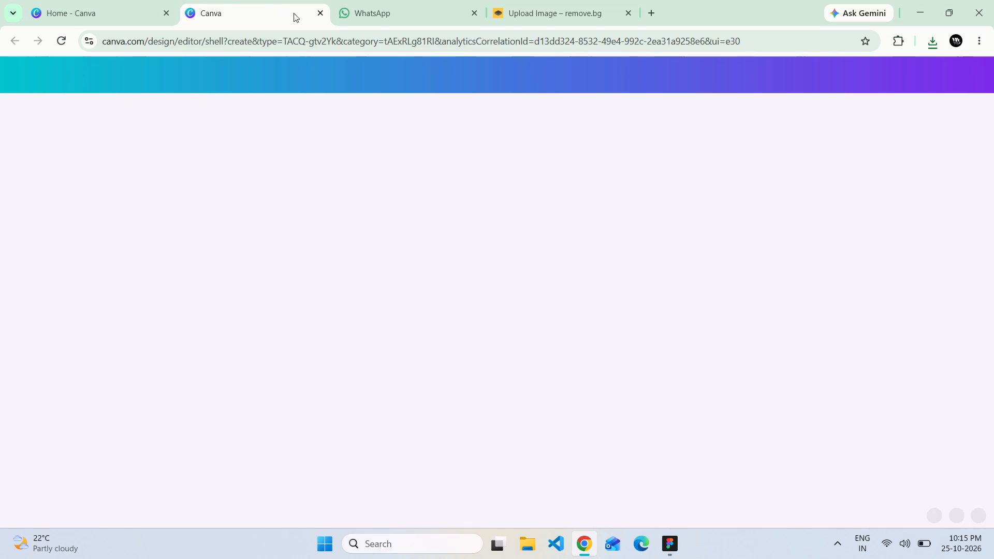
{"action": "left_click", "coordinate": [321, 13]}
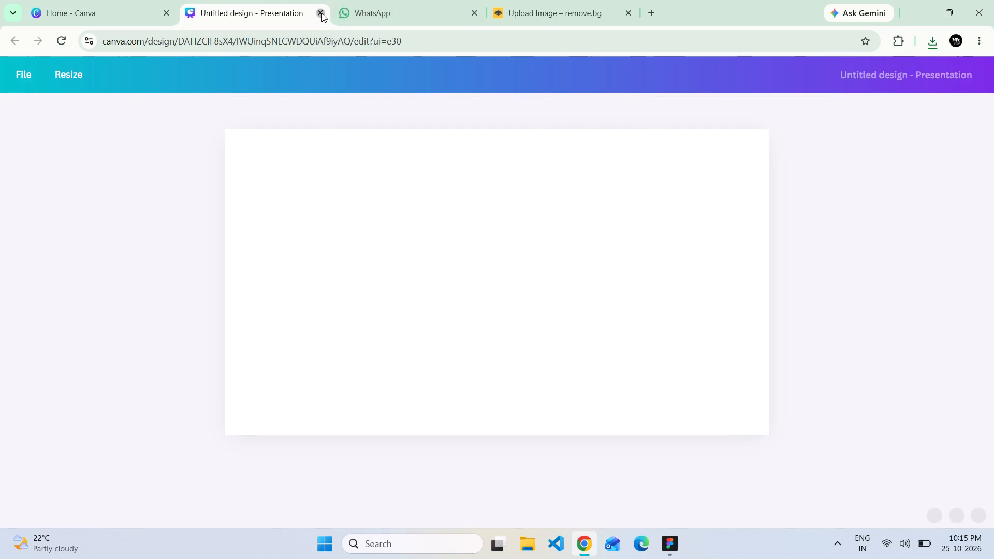
Create a blank Document (A4, Landscape) design and show its uploaded images.
{"action": "scroll", "coordinate": [335, 413], "scroll_direction": "down", "scroll_amount": 3}
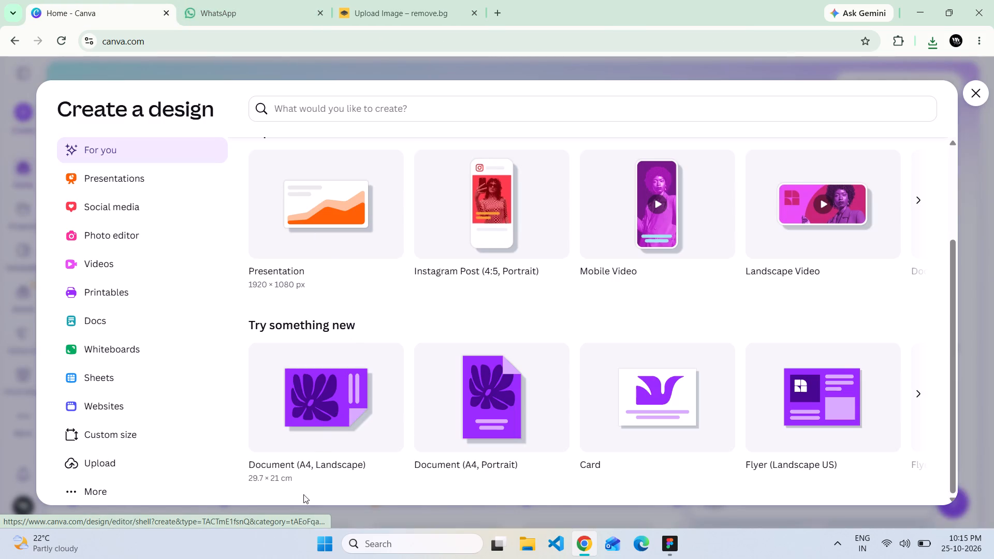
{"action": "left_click", "coordinate": [323, 434]}
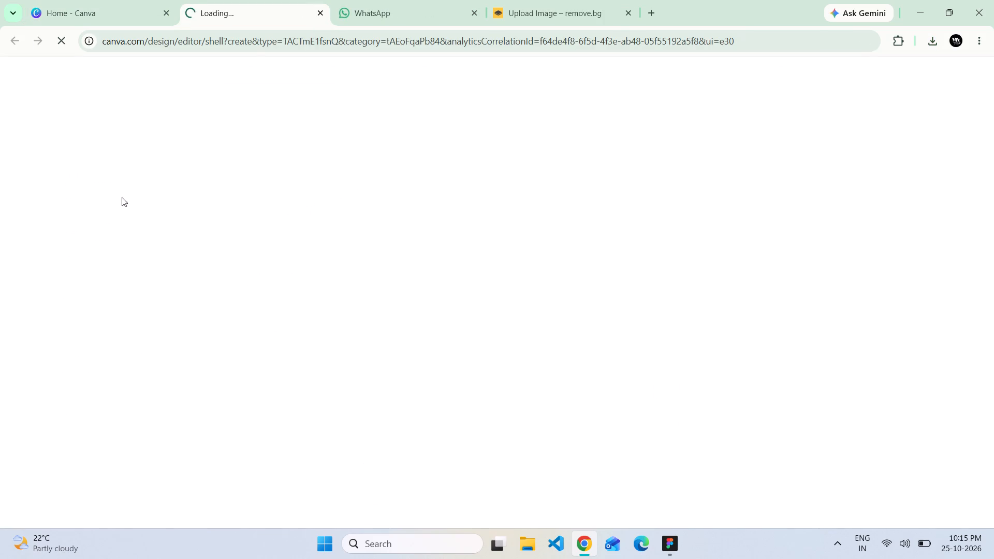
{"action": "left_click", "coordinate": [135, 21]}
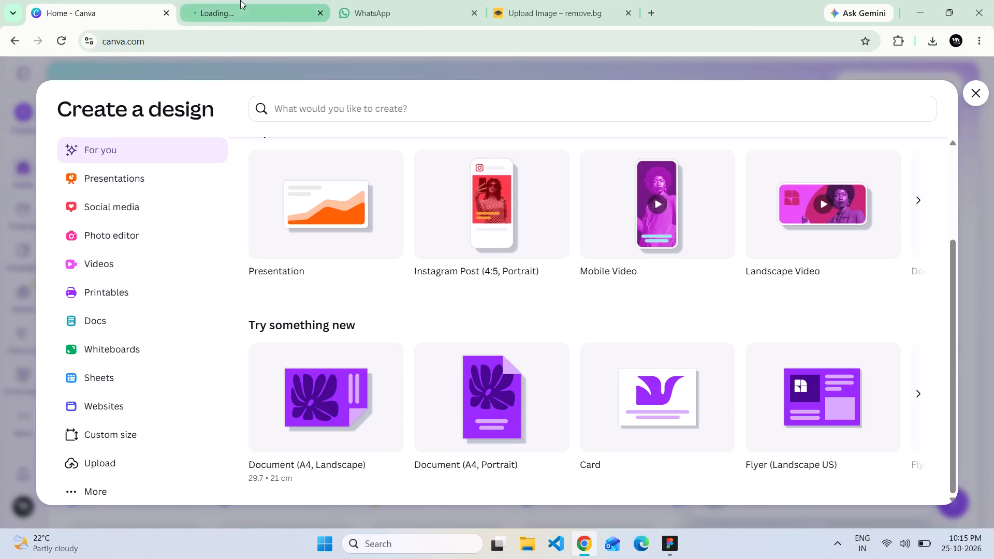
{"action": "left_click", "coordinate": [240, 0]}
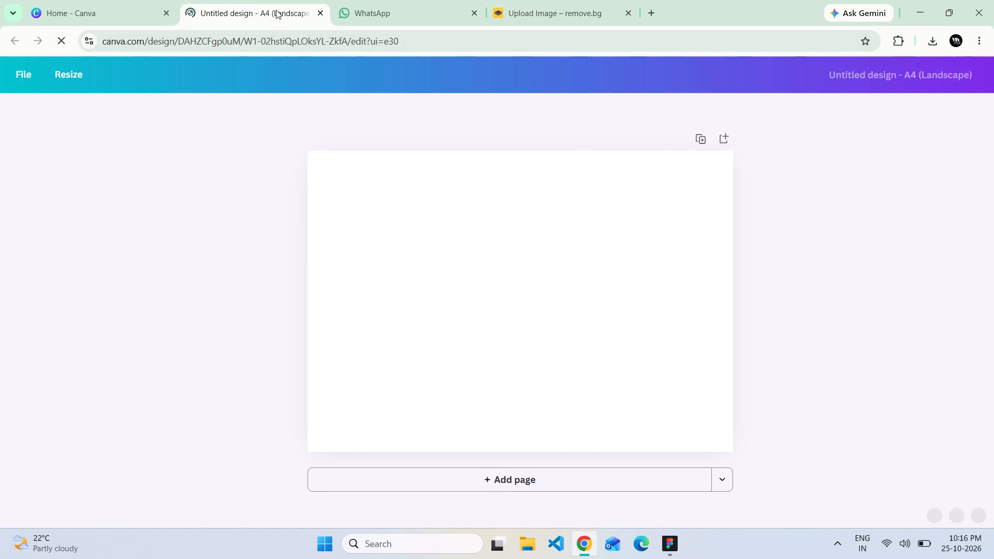
{"action": "left_click", "coordinate": [55, 266]}
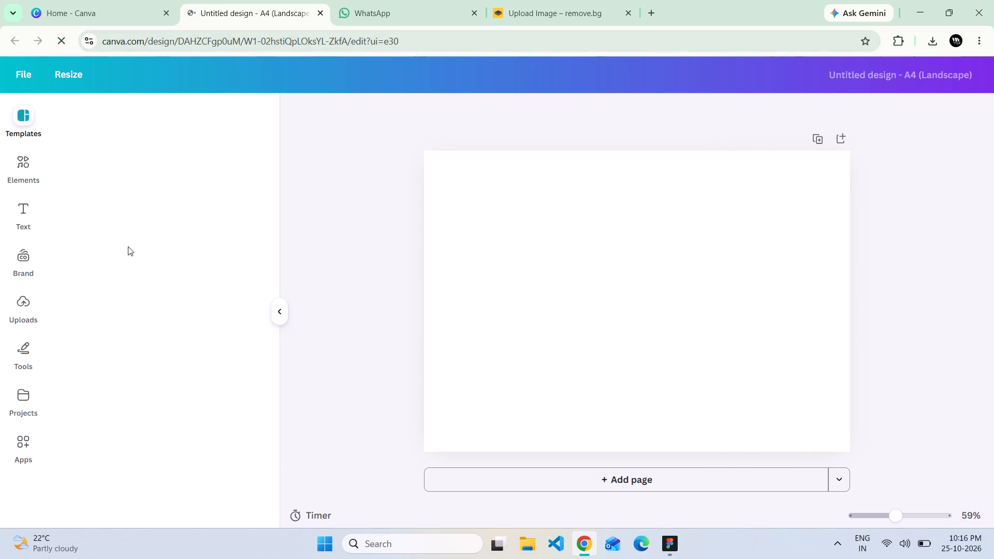
{"action": "left_click", "coordinate": [7, 310]}
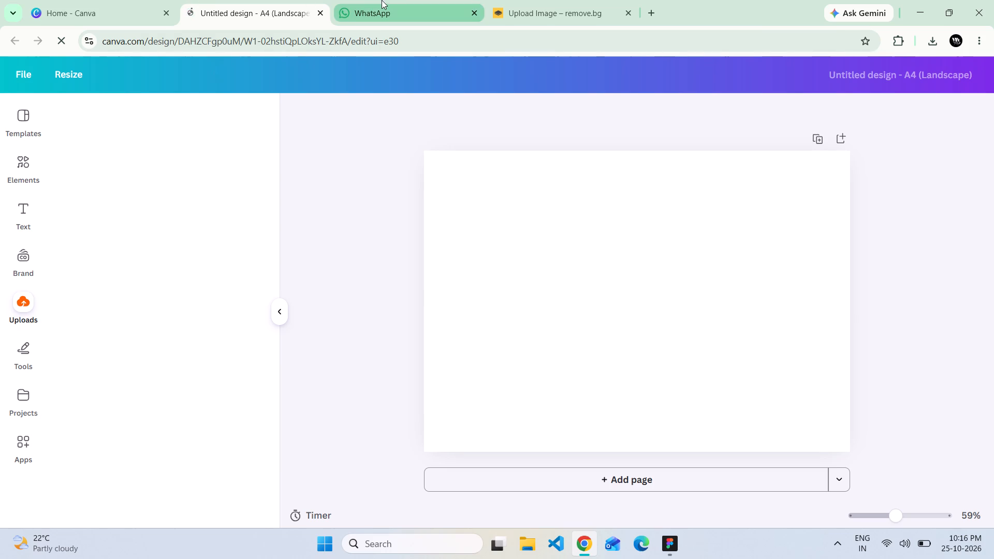
Switch to Figma and open the Learning_Design file.
{"action": "left_click", "coordinate": [665, 547]}
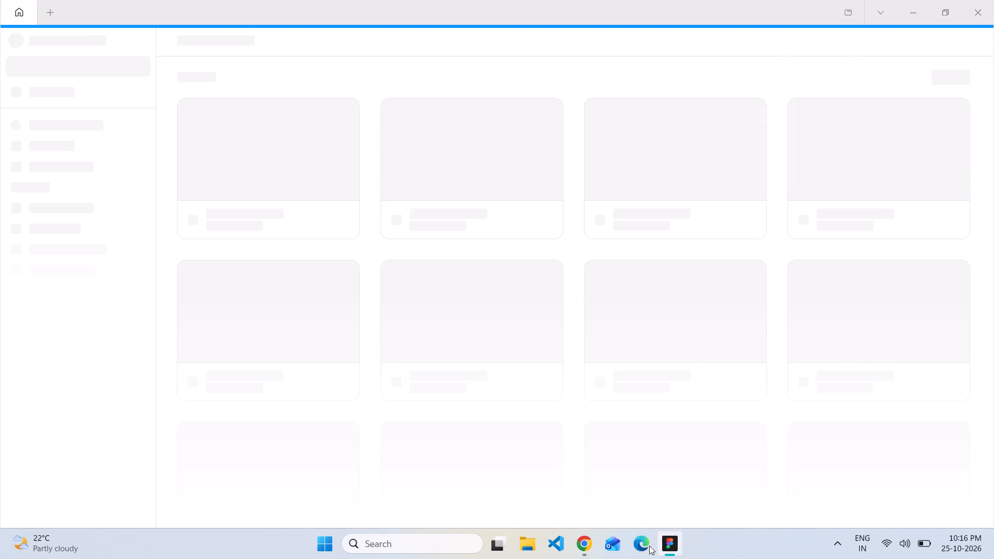
{"action": "left_click", "coordinate": [270, 254]}
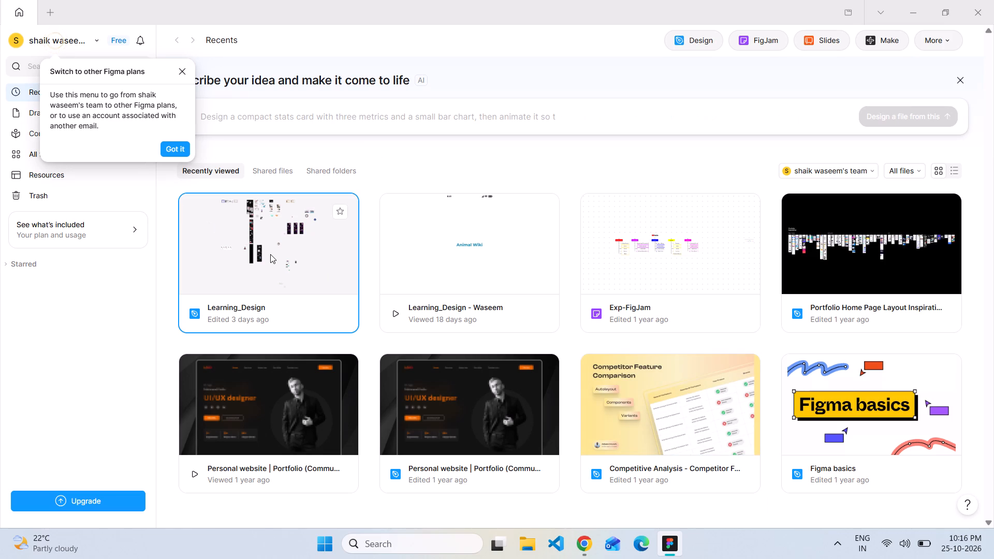
{"action": "double_click", "coordinate": [270, 254]}
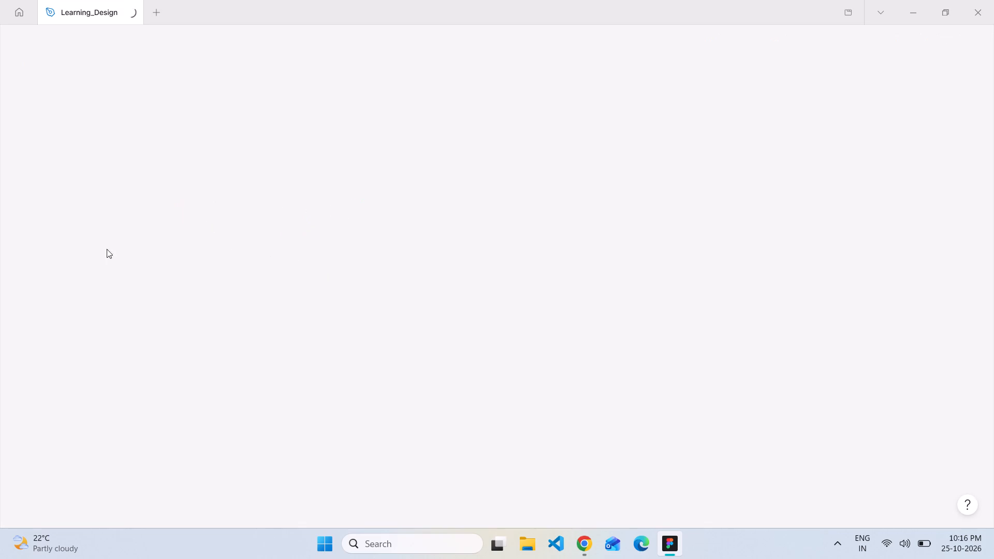
Return to Canva and add the uploaded Tech Tussle poster, scaled to the full page width at 29.7 × 16.7 cm, near the page's vertical middle.
{"action": "key", "text": "alt+Tab"}
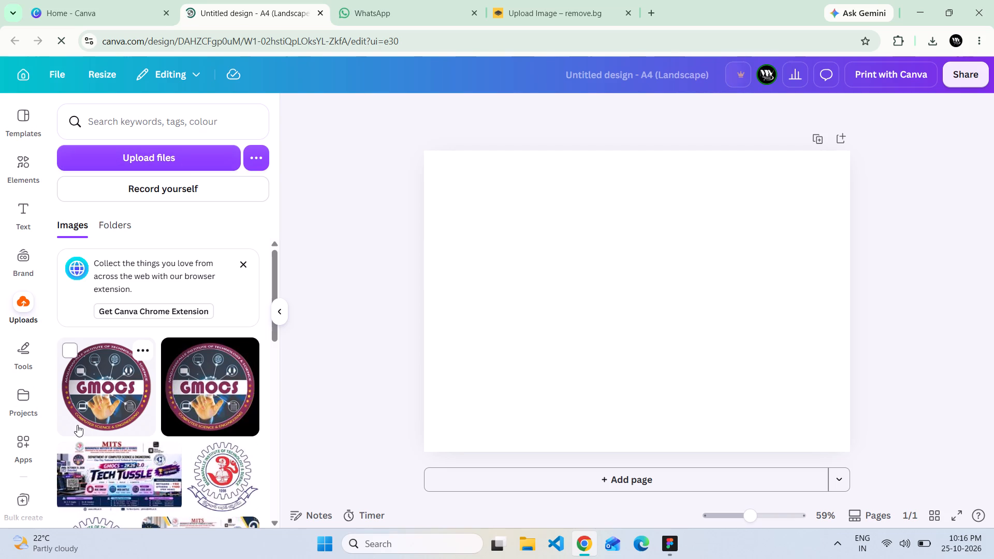
{"action": "left_click", "coordinate": [140, 482]}
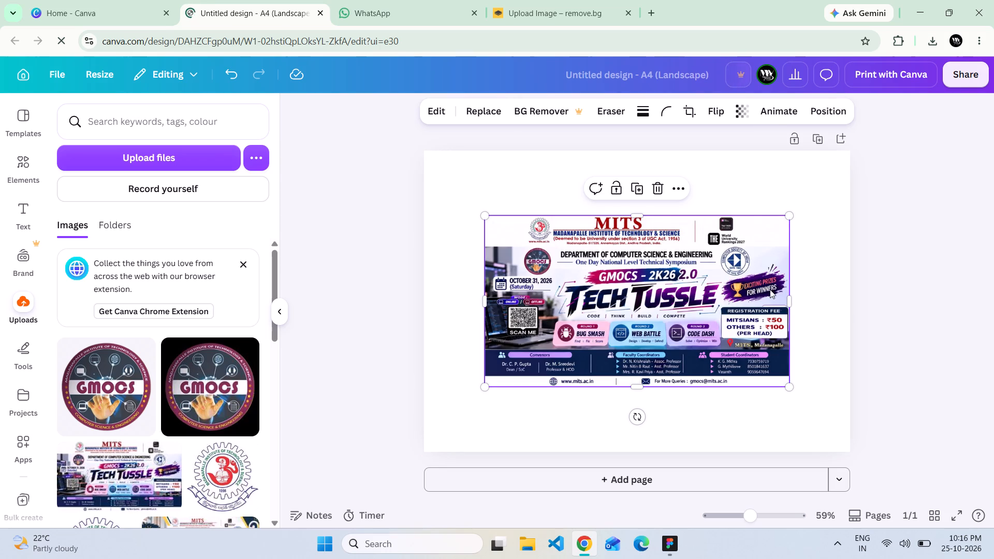
{"action": "left_click_drag", "start_coordinate": [786, 385], "coordinate": [904, 492]}
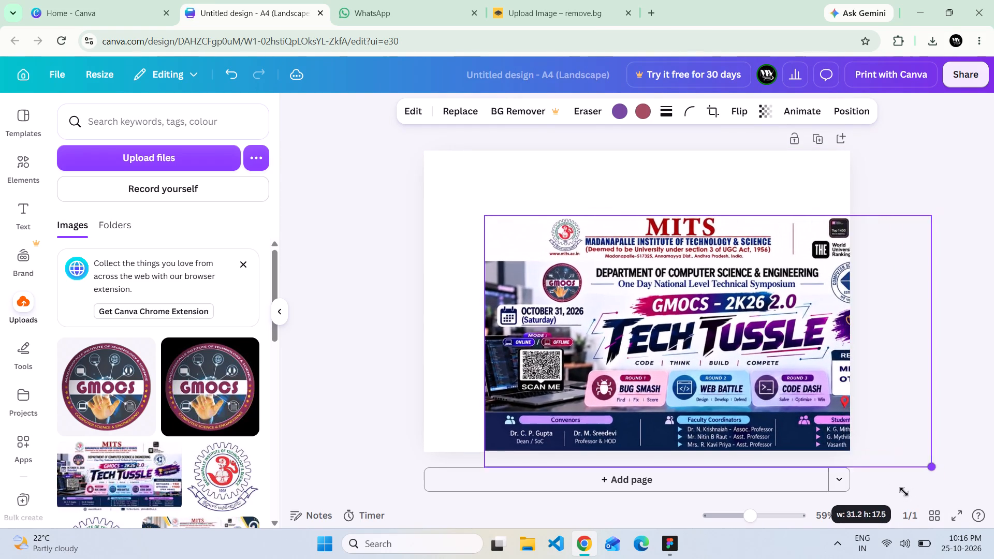
{"action": "left_click_drag", "start_coordinate": [904, 492], "coordinate": [899, 490]}
{"action": "left_click_drag", "start_coordinate": [733, 356], "coordinate": [675, 291]}
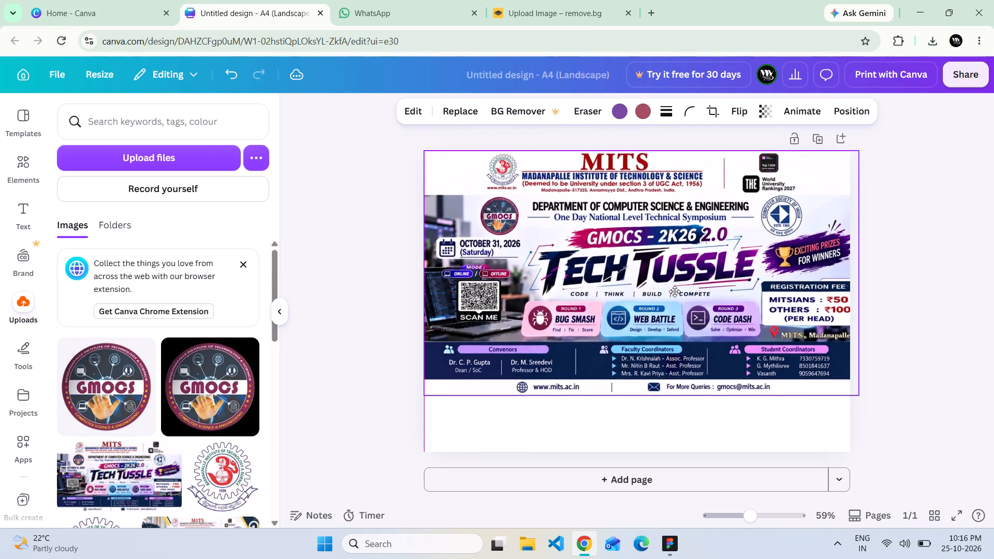
{"action": "left_click_drag", "start_coordinate": [675, 291], "coordinate": [676, 292]}
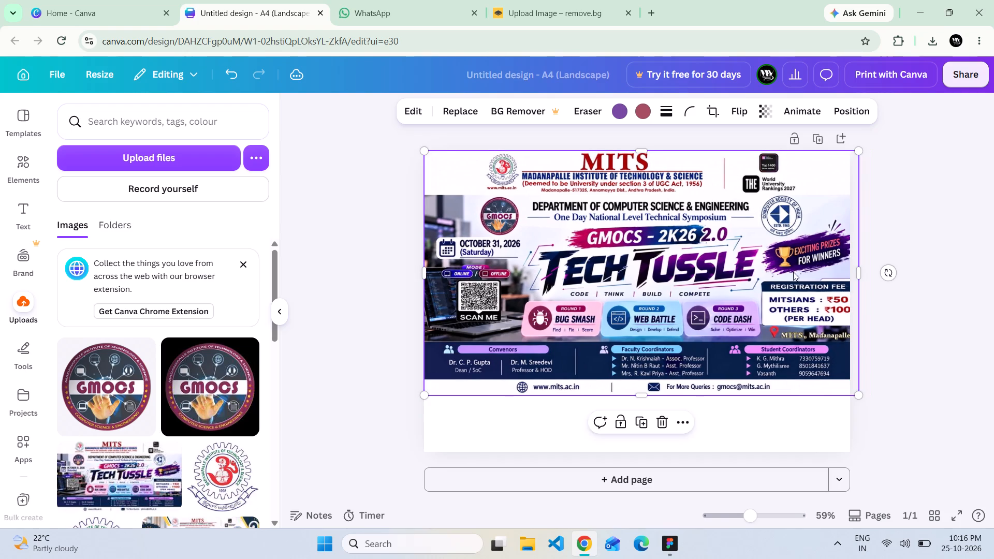
{"action": "left_click_drag", "start_coordinate": [857, 396], "coordinate": [843, 390]}
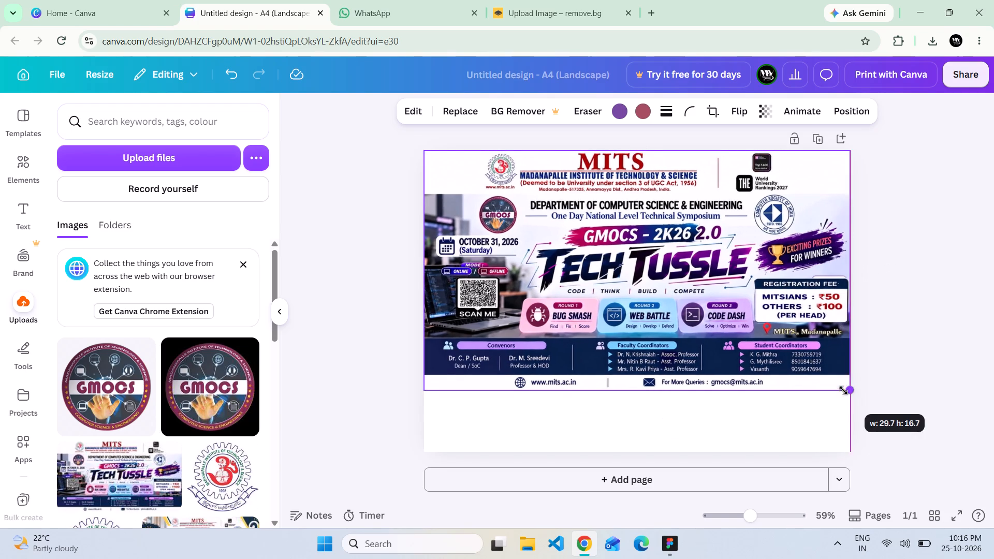
{"action": "left_click_drag", "start_coordinate": [843, 390], "coordinate": [847, 391]}
{"action": "left_click_drag", "start_coordinate": [755, 325], "coordinate": [758, 361]}
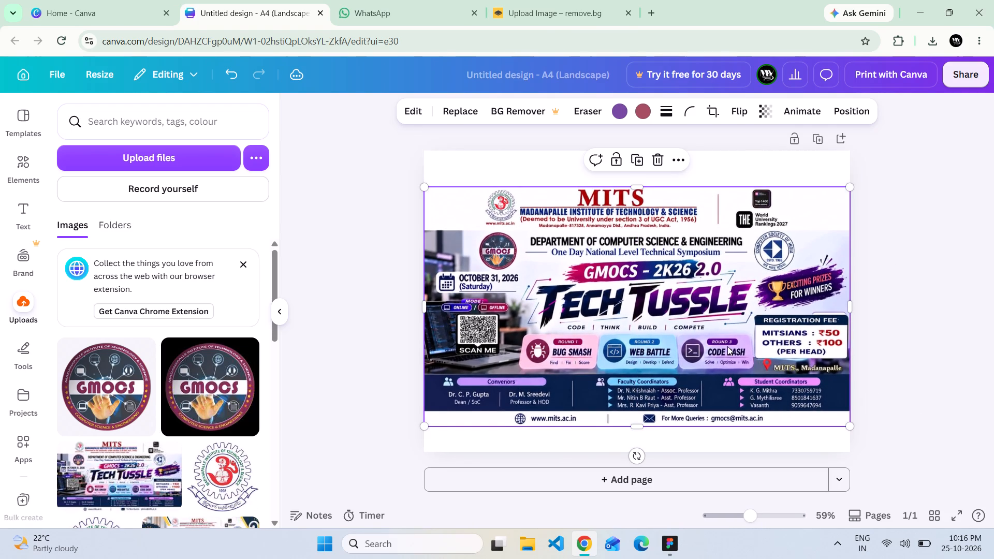
Add the uploaded red-and-blue MITS gear seal and shrink it to cover the poster's own seal beside the MITS heading.
{"action": "scroll", "coordinate": [727, 346], "scroll_direction": "up", "scroll_amount": 1}
{"action": "scroll", "coordinate": [501, 286], "scroll_direction": "up", "scroll_amount": 1}
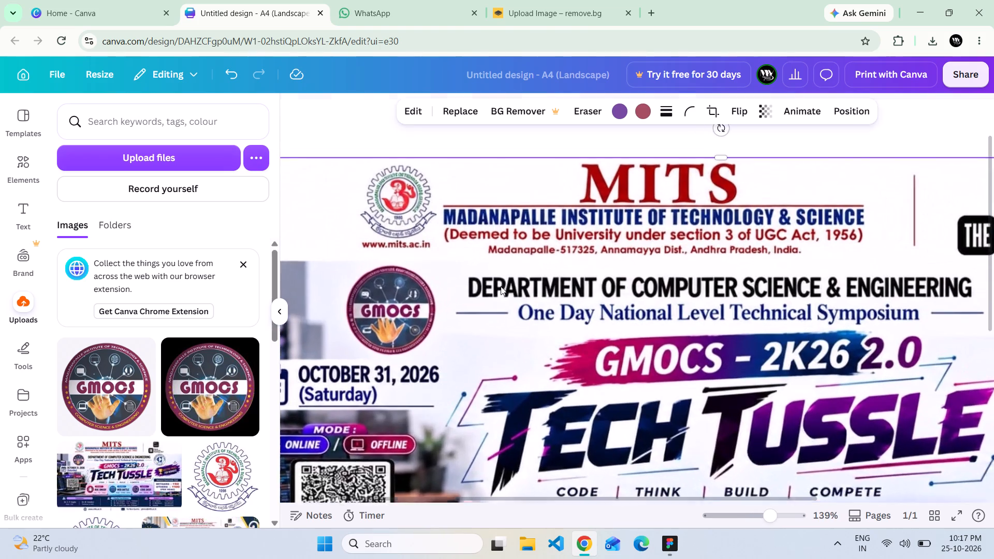
{"action": "scroll", "coordinate": [501, 286], "scroll_direction": "up", "scroll_amount": 1}
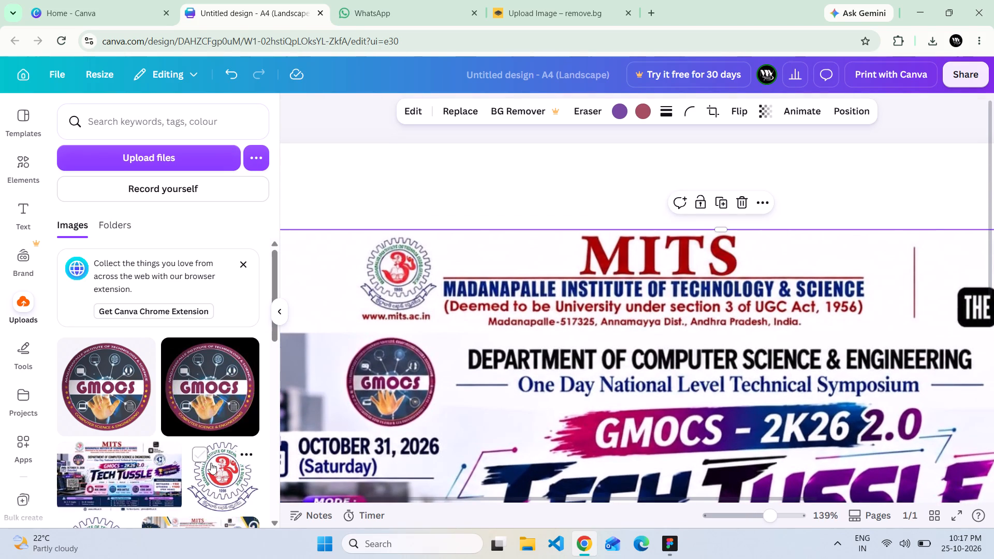
{"action": "left_click", "coordinate": [211, 463]}
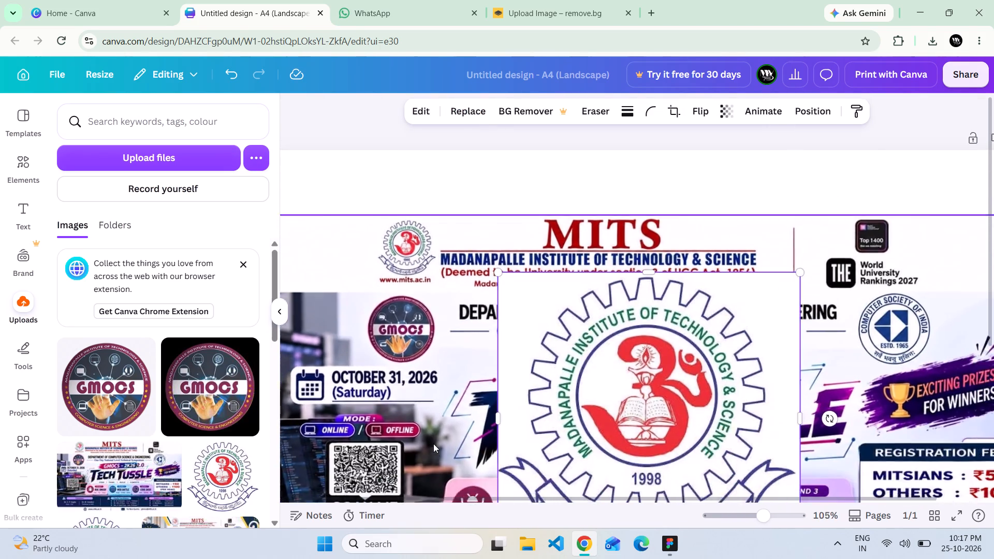
{"action": "scroll", "coordinate": [600, 414], "scroll_direction": "down", "scroll_amount": 1}
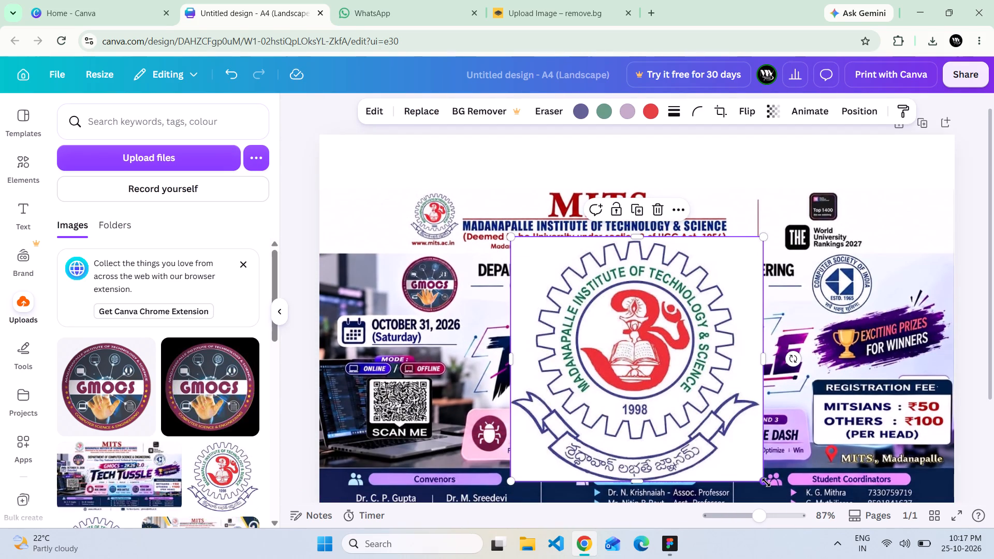
{"action": "left_click_drag", "start_coordinate": [766, 482], "coordinate": [559, 287]}
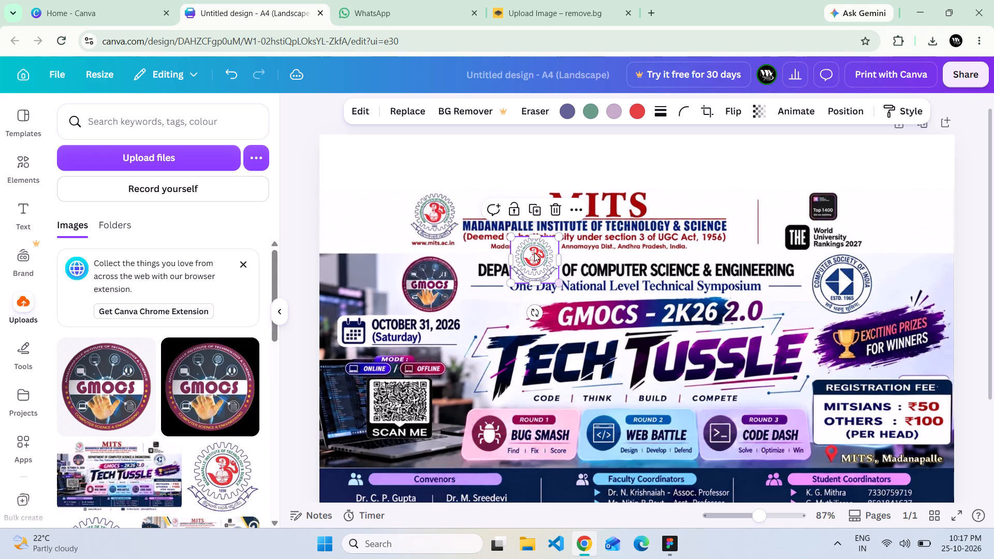
{"action": "left_click_drag", "start_coordinate": [534, 251], "coordinate": [433, 215]}
{"action": "left_click_drag", "start_coordinate": [413, 201], "coordinate": [409, 195]}
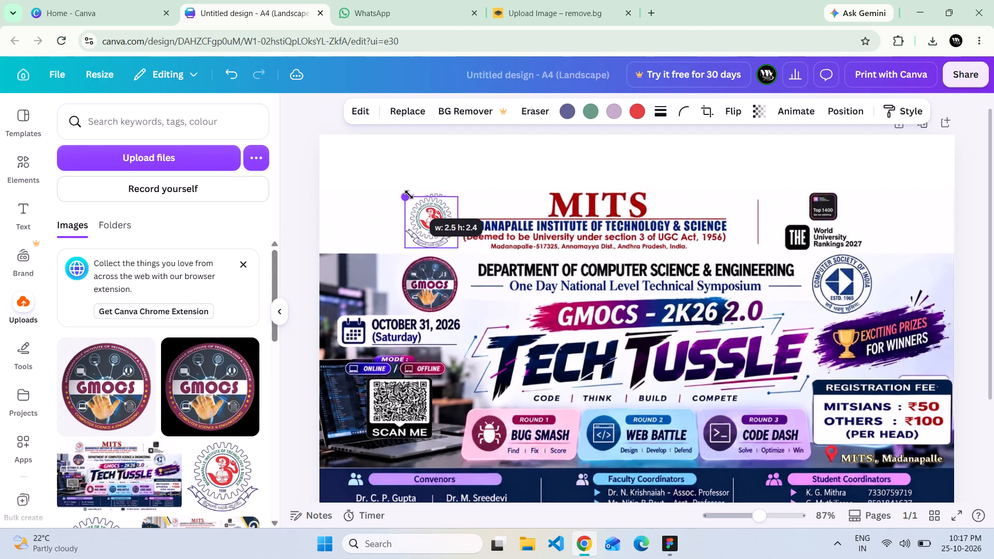
{"action": "left_click_drag", "start_coordinate": [409, 195], "coordinate": [405, 189]}
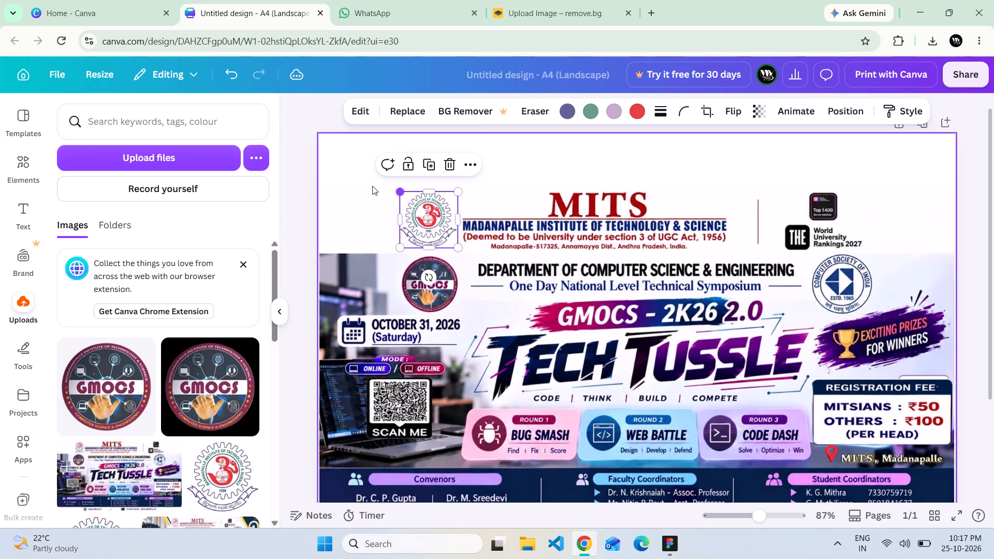
{"action": "left_click", "coordinate": [372, 186]}
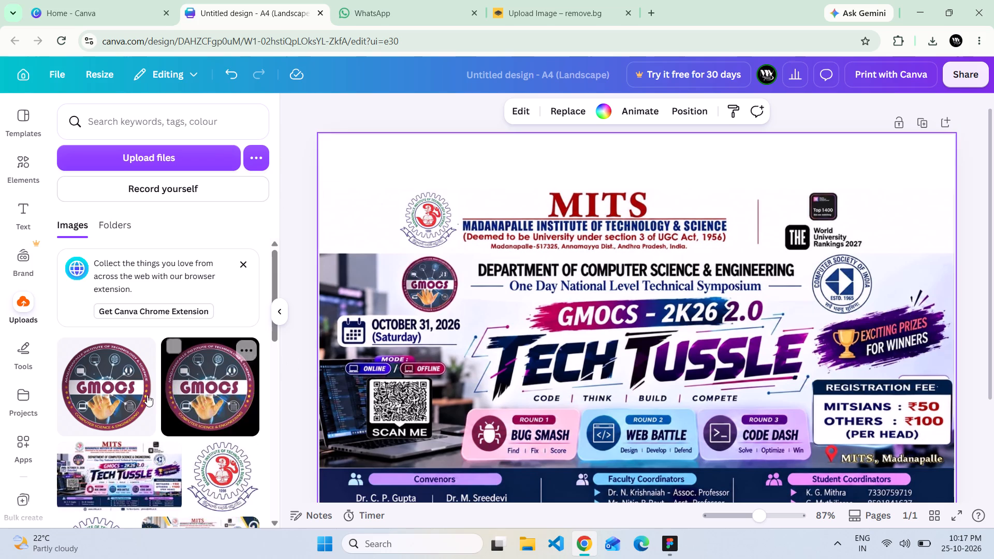
Add the uploaded GMOCS logo without the black background and fit it over the poster's GMOCS logo at about 2.7 × 2.7 cm.
{"action": "left_click", "coordinate": [112, 391]}
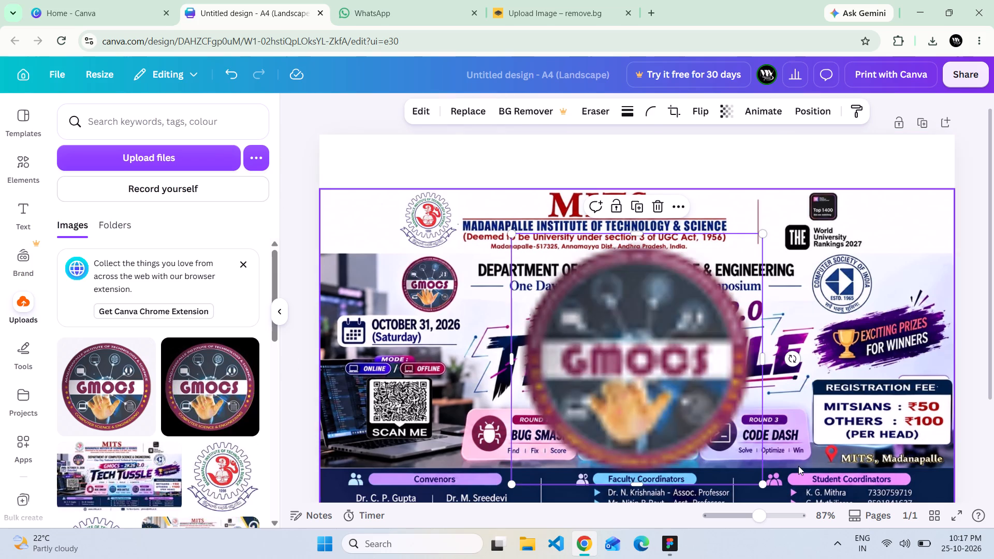
{"action": "left_click_drag", "start_coordinate": [766, 487], "coordinate": [583, 332]}
{"action": "left_click_drag", "start_coordinate": [564, 275], "coordinate": [441, 285]}
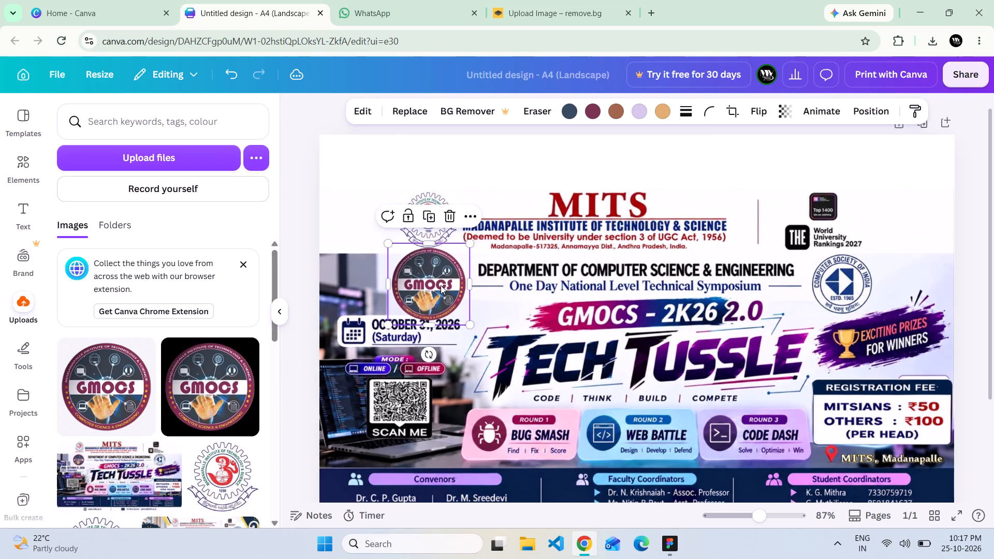
{"action": "left_click_drag", "start_coordinate": [469, 324], "coordinate": [447, 305]}
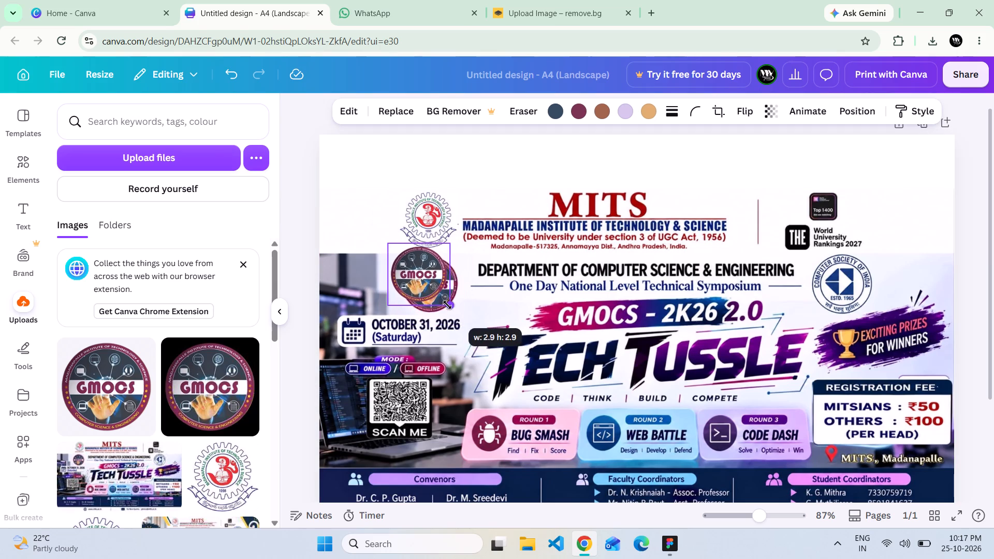
{"action": "left_click_drag", "start_coordinate": [447, 305], "coordinate": [457, 312]}
{"action": "left_click_drag", "start_coordinate": [425, 281], "coordinate": [436, 290]}
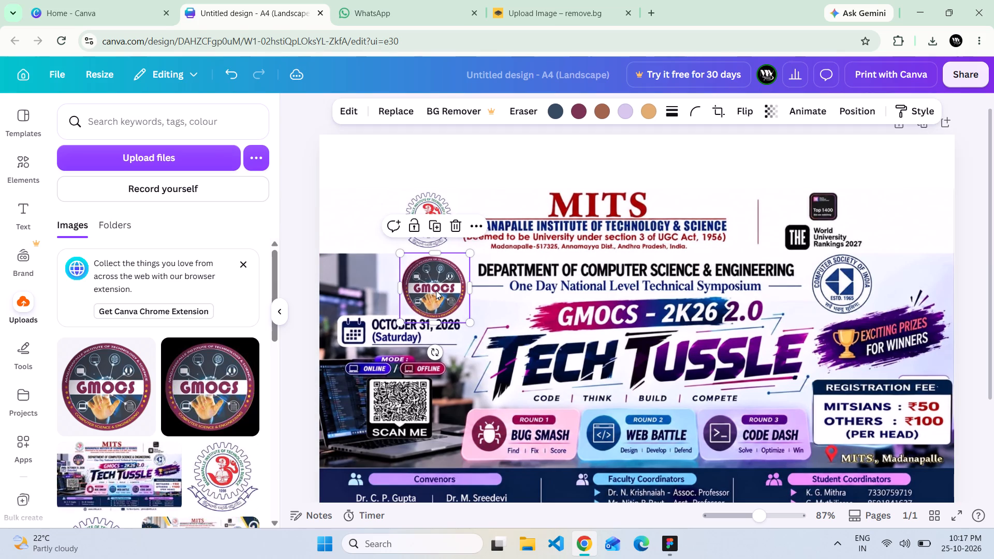
{"action": "left_click_drag", "start_coordinate": [472, 323], "coordinate": [458, 313]}
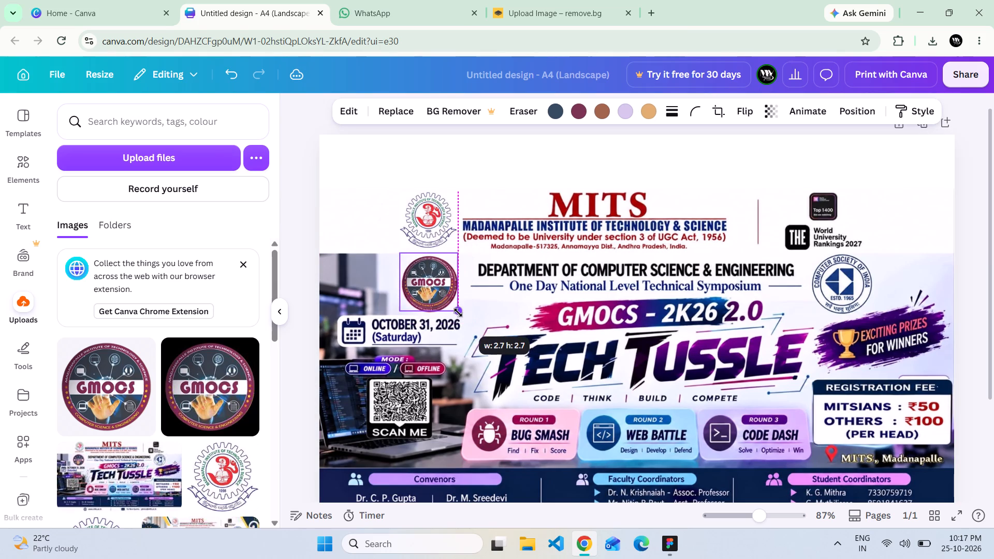
Enlarge the GMOCS logo slightly and fine-tune its placement over the poster's own GMOCS logo, centred beneath the MITS gear seal.
{"action": "left_click_drag", "start_coordinate": [458, 313], "coordinate": [463, 320]}
{"action": "left_click", "coordinate": [437, 298]}
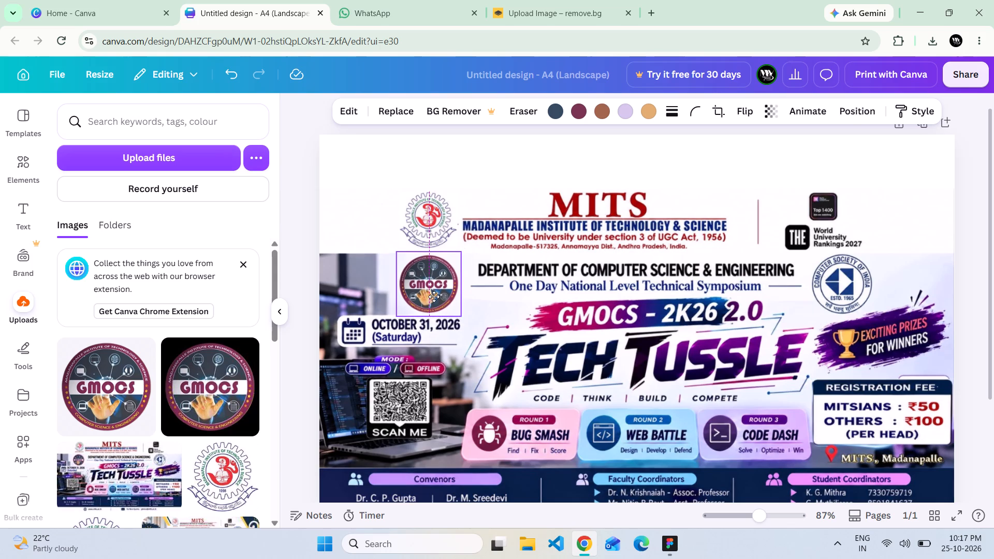
{"action": "left_click", "coordinate": [477, 315]}
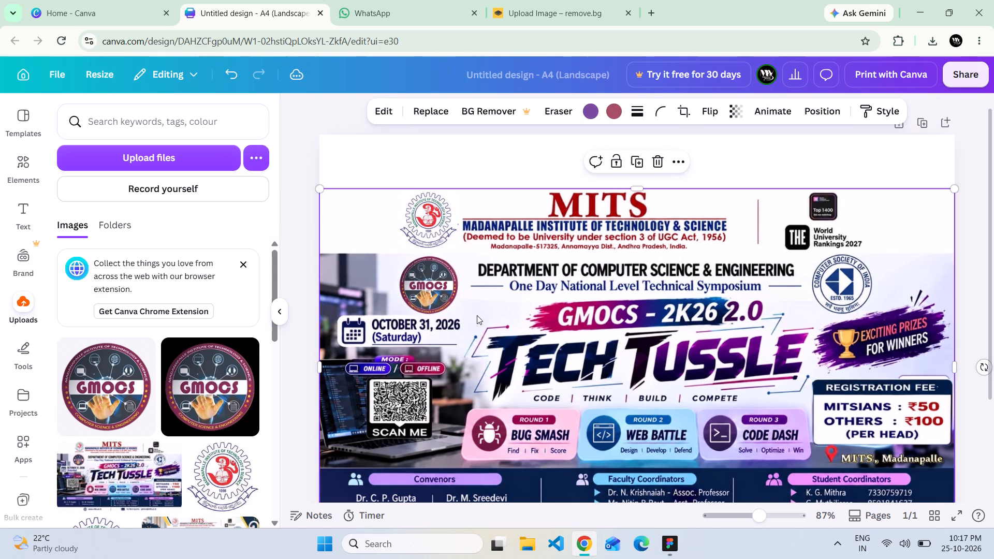
{"action": "scroll", "coordinate": [477, 315], "scroll_direction": "right", "scroll_amount": 1}
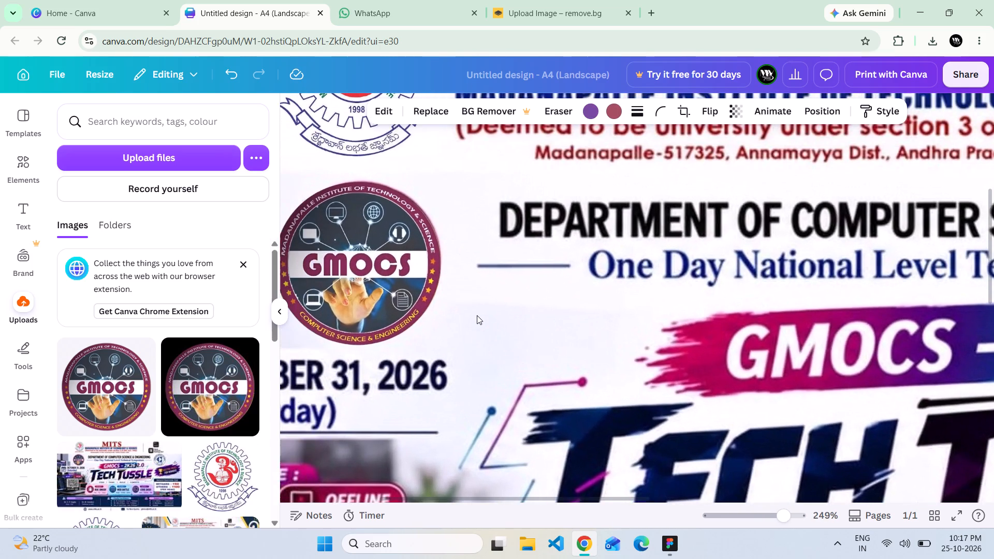
{"action": "scroll", "coordinate": [316, 245], "scroll_direction": "right", "scroll_amount": 1}
{"action": "left_click", "coordinate": [361, 258]}
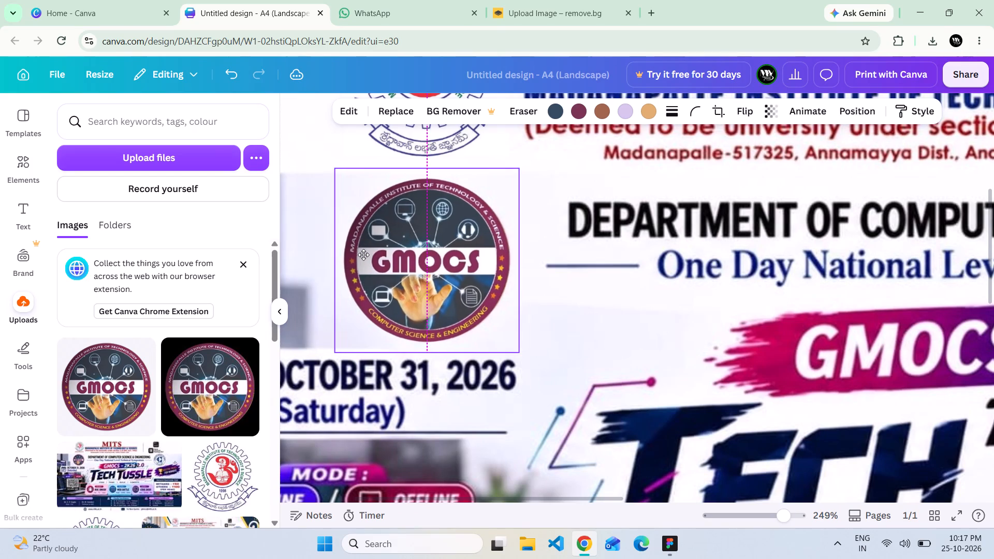
{"action": "left_click", "coordinate": [586, 332]}
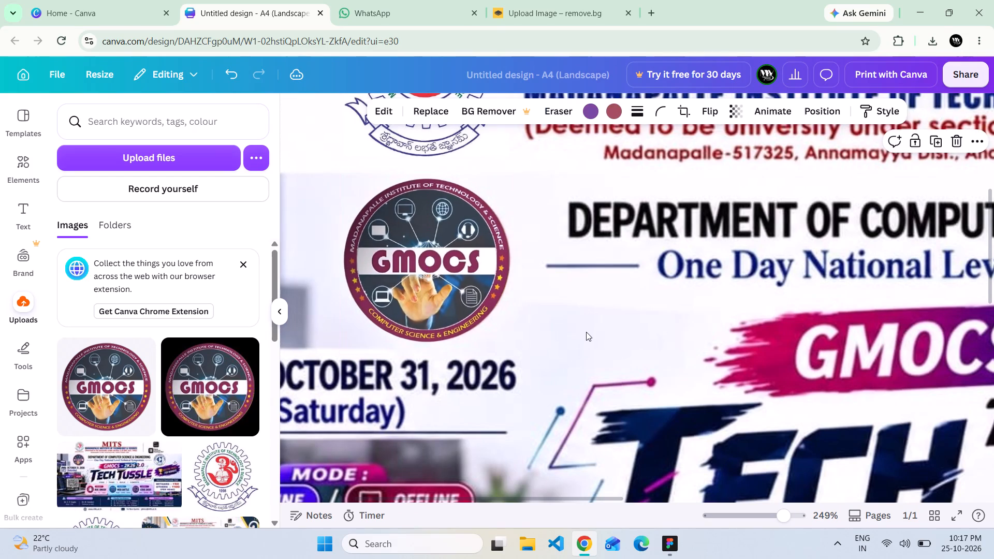
{"action": "scroll", "coordinate": [586, 332], "scroll_direction": "left", "scroll_amount": 1}
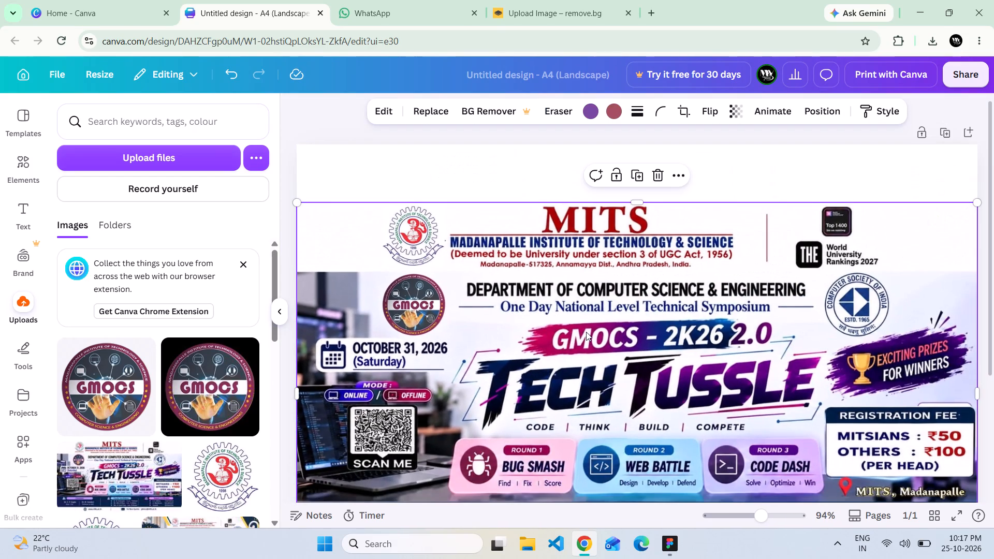
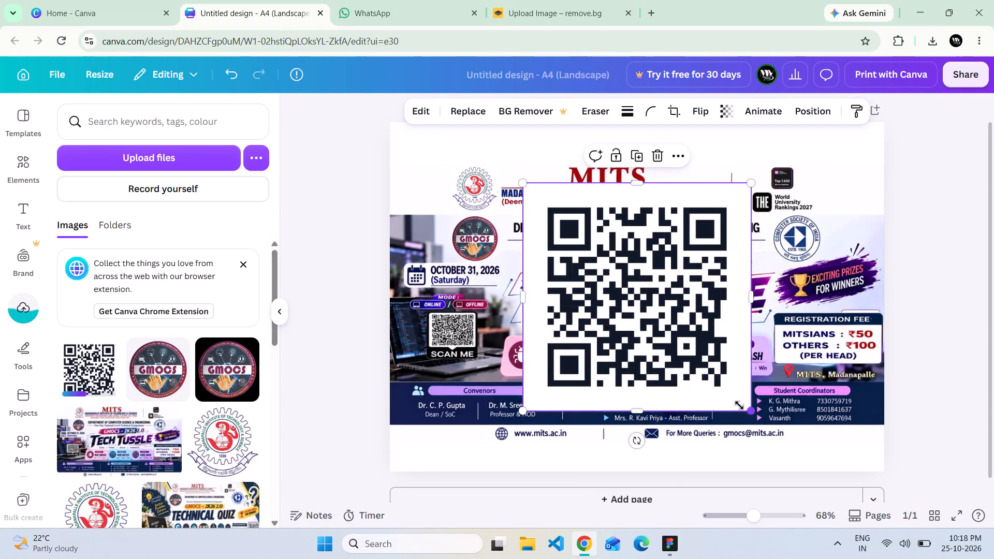
Shrink the newly added QR code to about the size of the poster's own code and move it to the SCAN ME area.
{"action": "left_click_drag", "start_coordinate": [739, 405], "coordinate": [602, 276]}
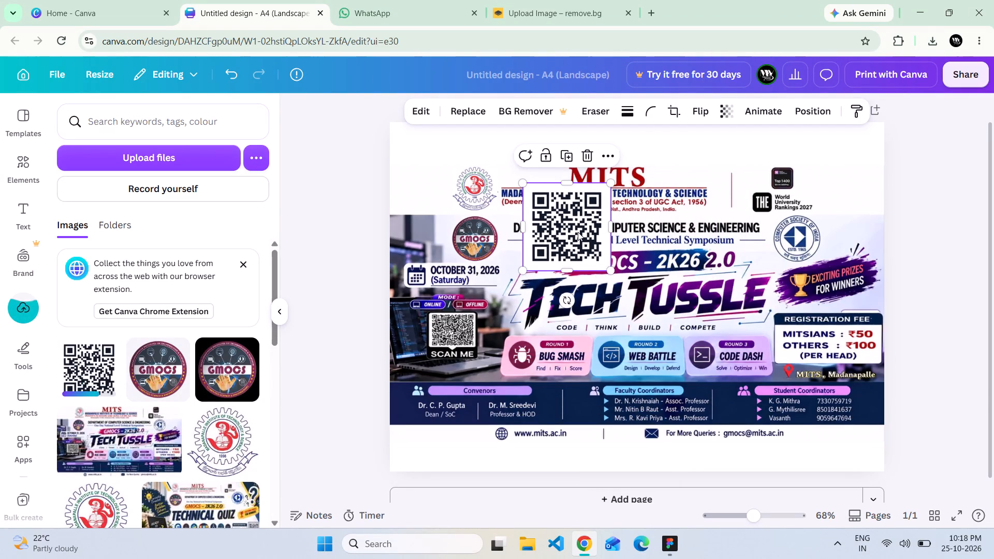
{"action": "left_click_drag", "start_coordinate": [578, 232], "coordinate": [464, 346]}
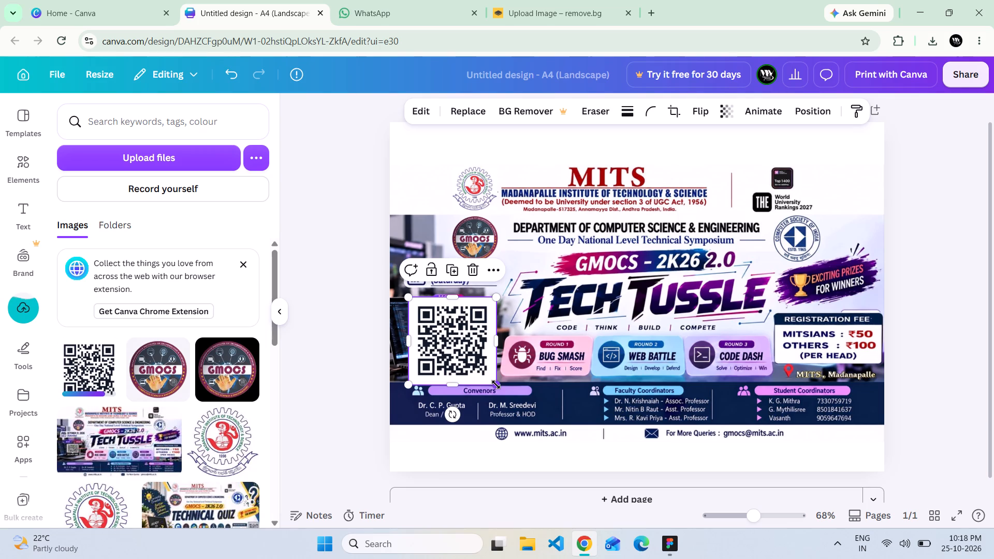
{"action": "left_click_drag", "start_coordinate": [496, 385], "coordinate": [450, 338]}
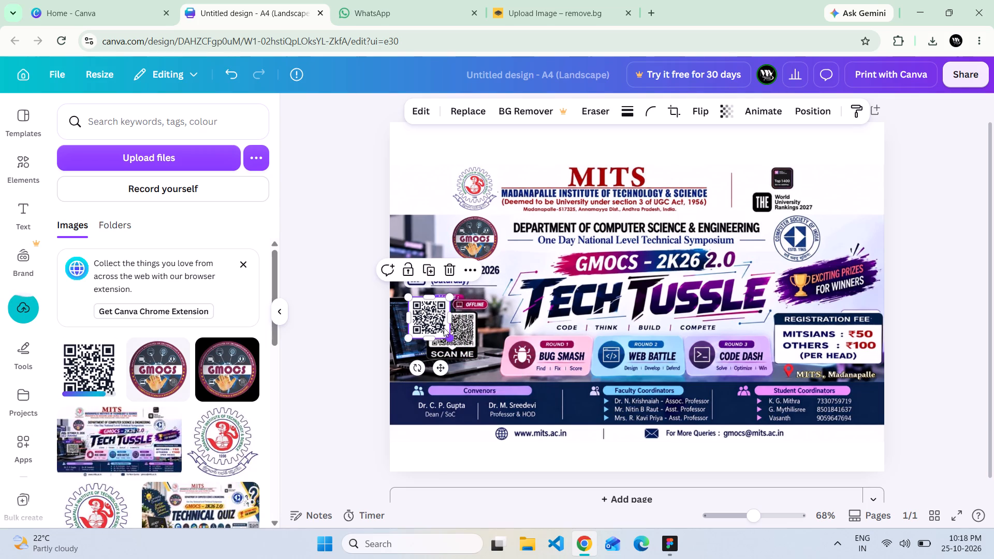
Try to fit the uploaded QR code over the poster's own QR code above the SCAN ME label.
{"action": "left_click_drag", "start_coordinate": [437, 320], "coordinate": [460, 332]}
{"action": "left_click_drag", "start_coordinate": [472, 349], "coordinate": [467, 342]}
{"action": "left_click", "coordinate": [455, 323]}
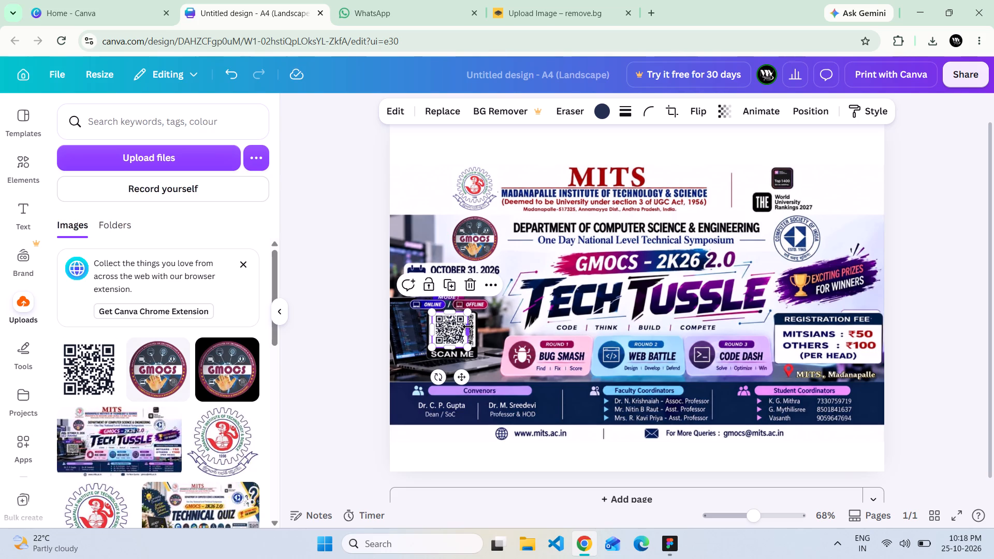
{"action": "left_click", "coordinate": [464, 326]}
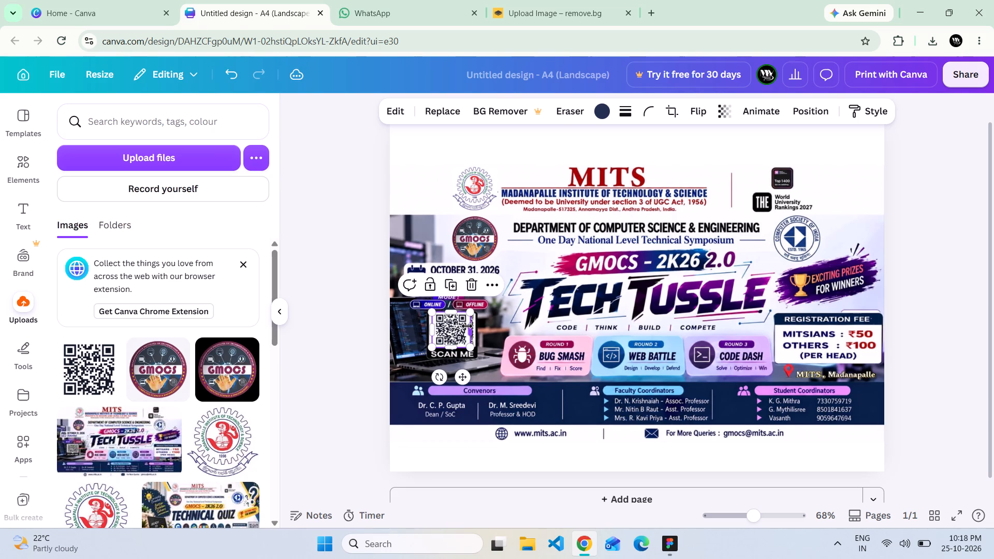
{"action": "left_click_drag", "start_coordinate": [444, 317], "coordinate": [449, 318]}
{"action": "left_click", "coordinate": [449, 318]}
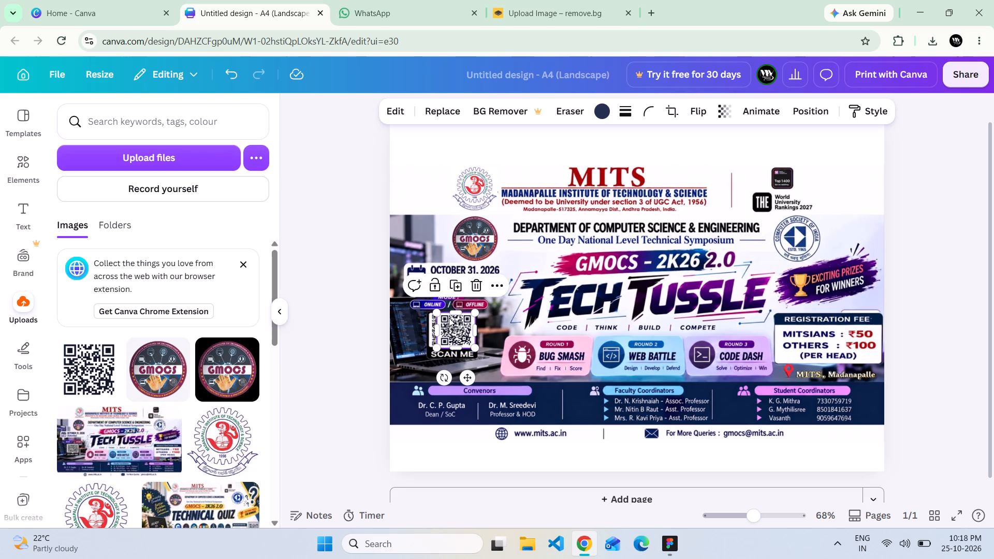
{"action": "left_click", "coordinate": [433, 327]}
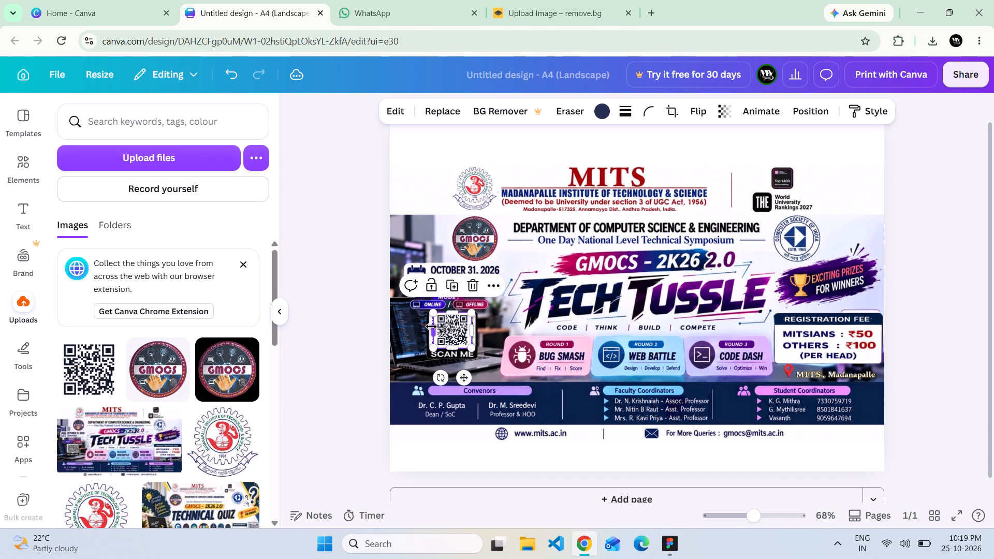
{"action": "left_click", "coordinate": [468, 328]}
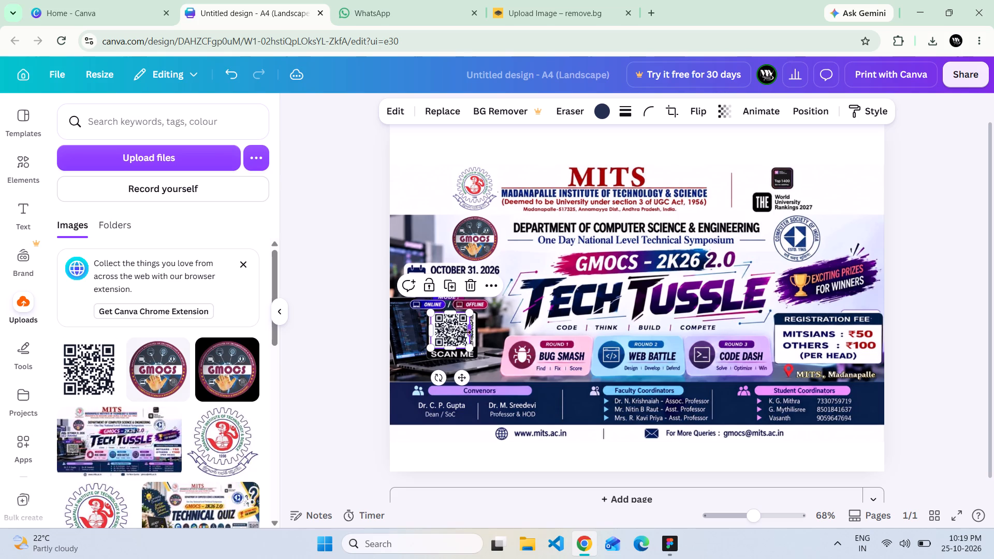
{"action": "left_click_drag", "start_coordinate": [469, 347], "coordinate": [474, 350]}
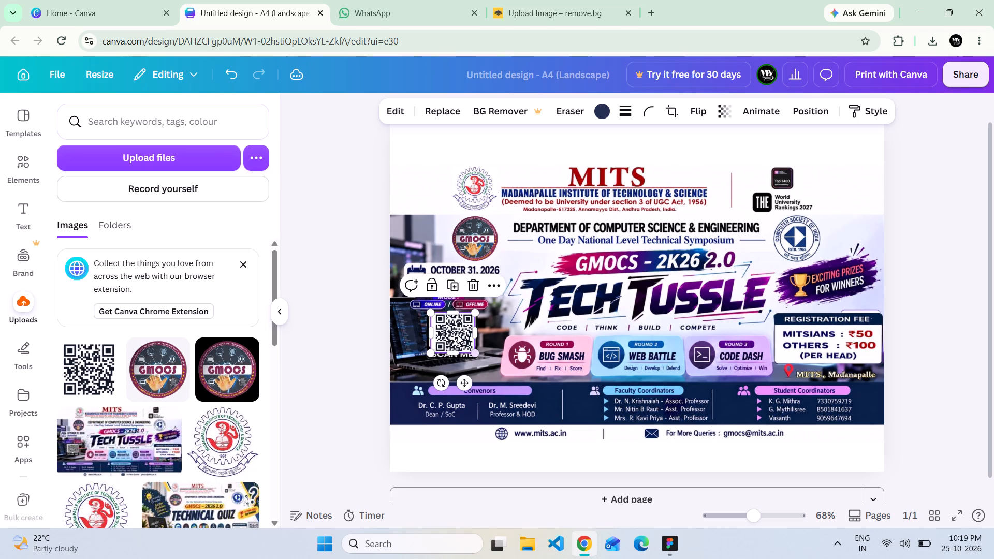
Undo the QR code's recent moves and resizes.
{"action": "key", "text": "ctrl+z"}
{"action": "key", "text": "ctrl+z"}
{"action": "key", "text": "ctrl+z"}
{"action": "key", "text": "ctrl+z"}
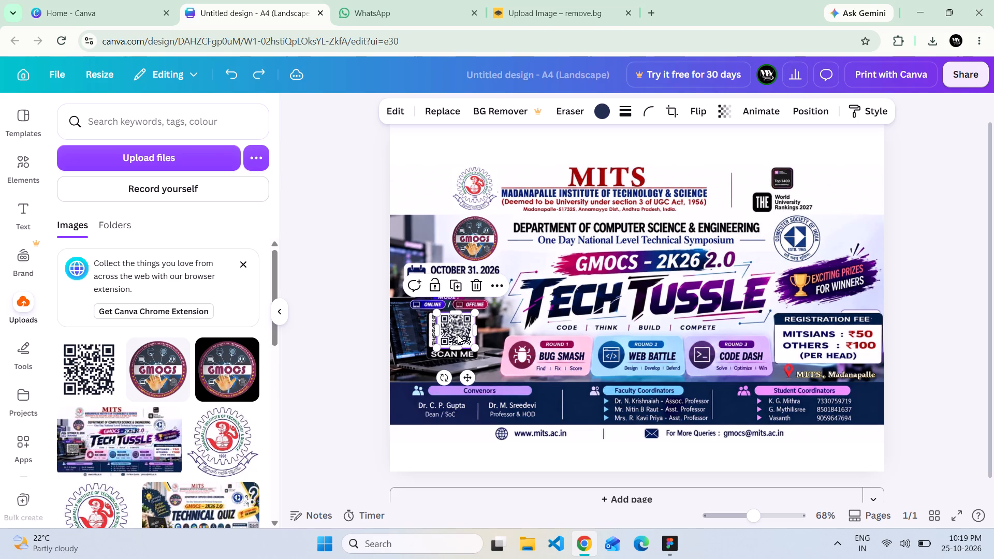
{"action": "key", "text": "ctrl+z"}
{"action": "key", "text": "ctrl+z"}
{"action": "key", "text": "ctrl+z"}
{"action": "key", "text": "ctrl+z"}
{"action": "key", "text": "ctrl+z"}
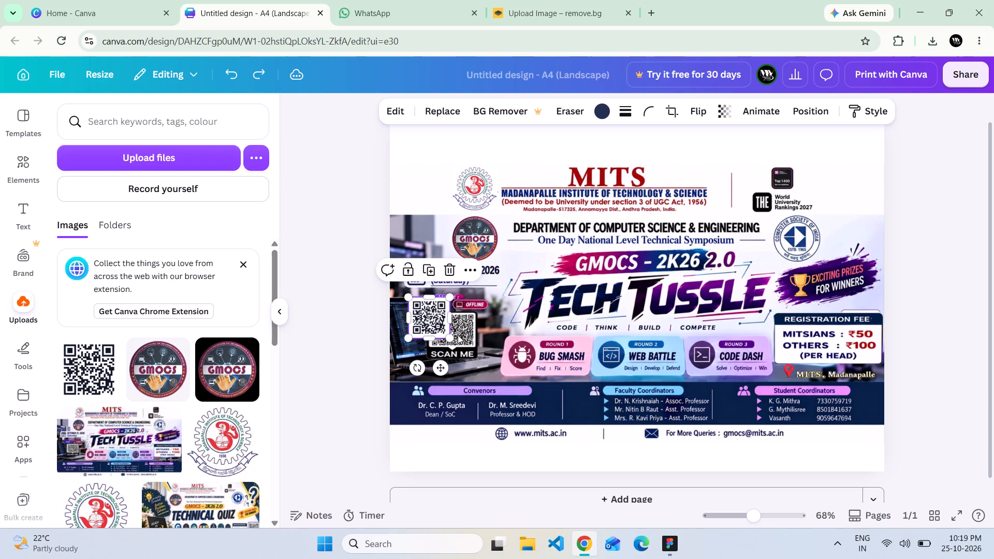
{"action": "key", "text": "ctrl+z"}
Move the QR code onto the Tech Tussle title and set its colour to the near-white from the MITS seal's photo colours.
{"action": "left_click_drag", "start_coordinate": [439, 315], "coordinate": [533, 322]}
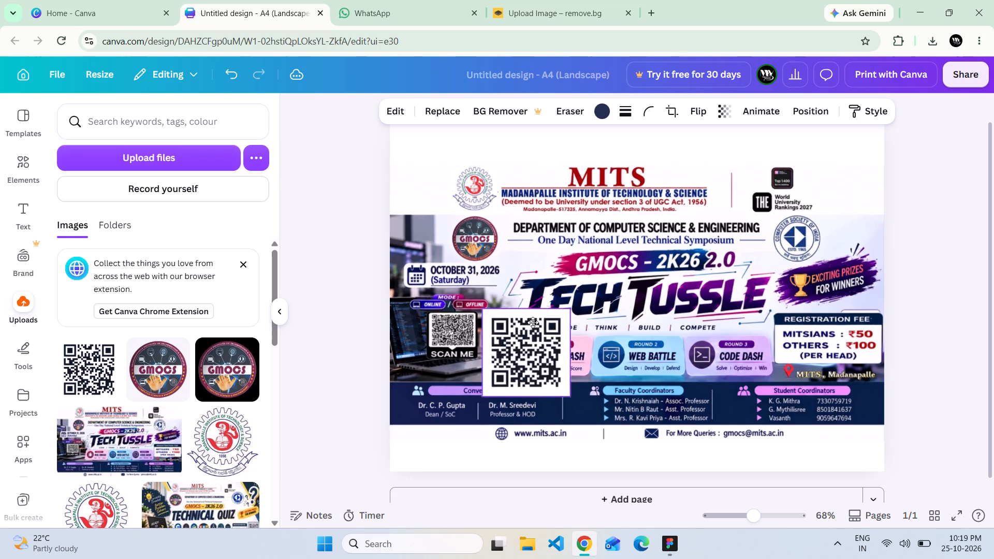
{"action": "left_click_drag", "start_coordinate": [533, 322], "coordinate": [615, 290]}
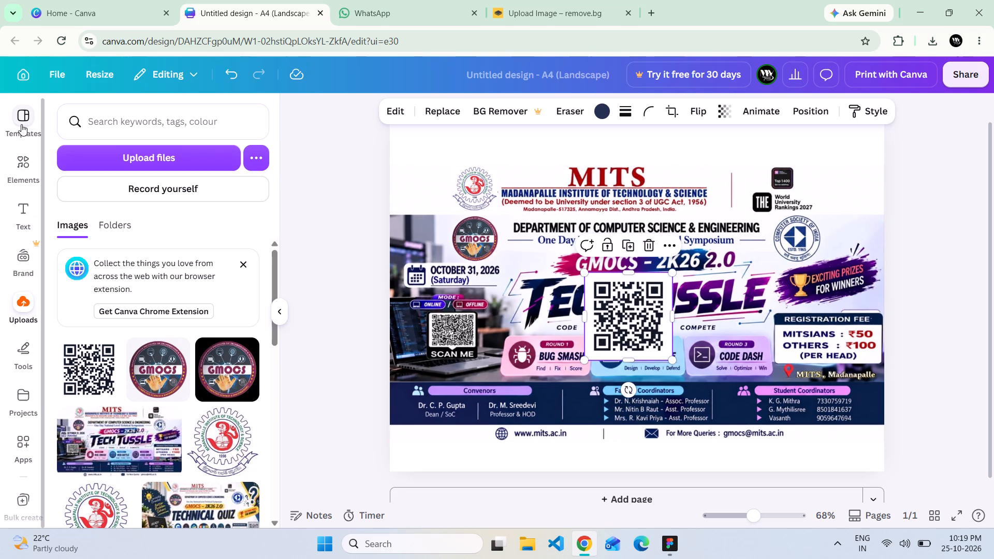
{"action": "scroll", "coordinate": [163, 165], "scroll_direction": "right", "scroll_amount": 6}
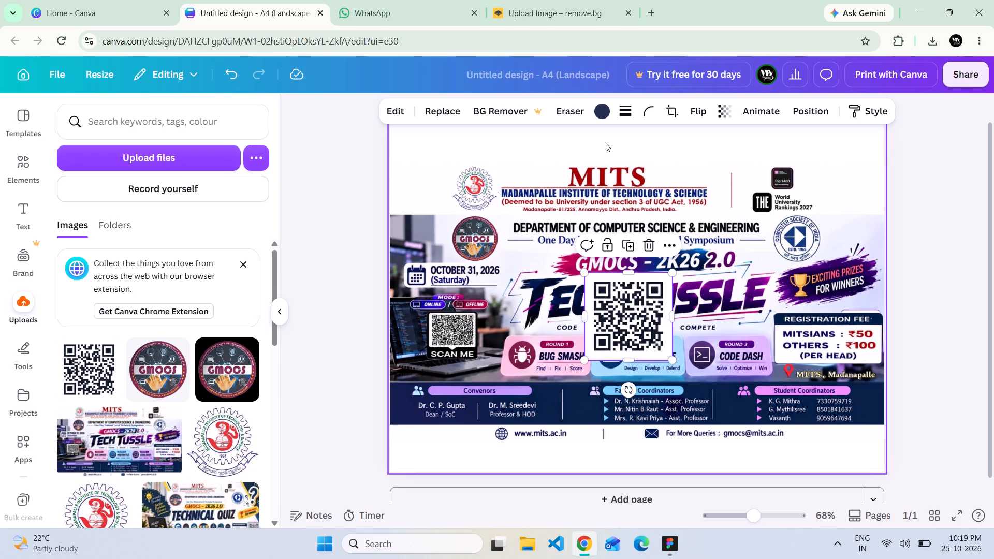
{"action": "left_click", "coordinate": [601, 115]}
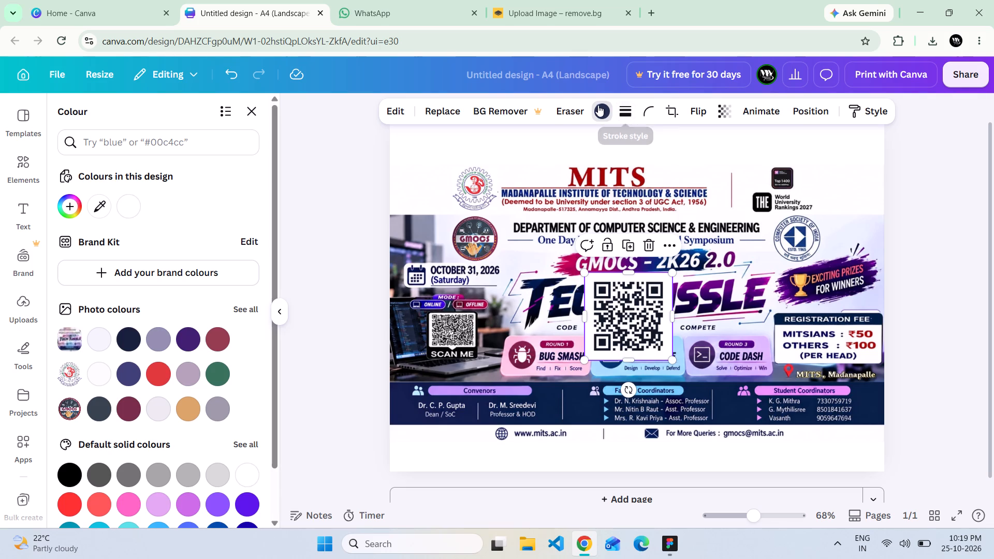
{"action": "left_click", "coordinate": [105, 377]}
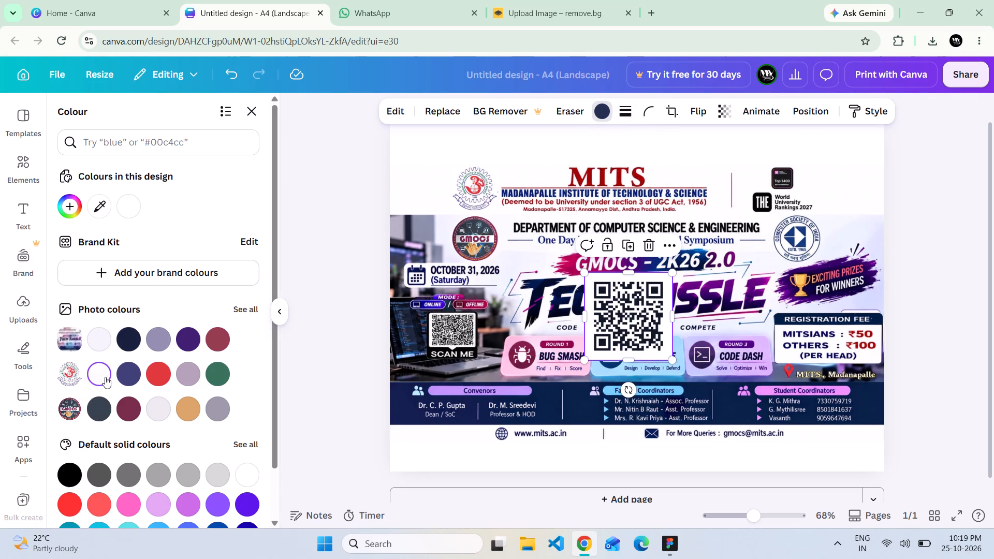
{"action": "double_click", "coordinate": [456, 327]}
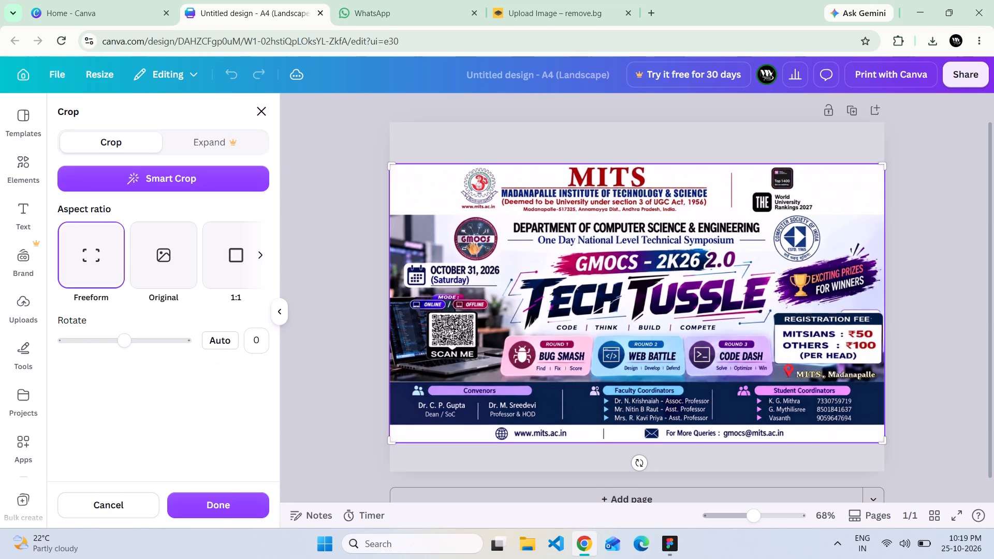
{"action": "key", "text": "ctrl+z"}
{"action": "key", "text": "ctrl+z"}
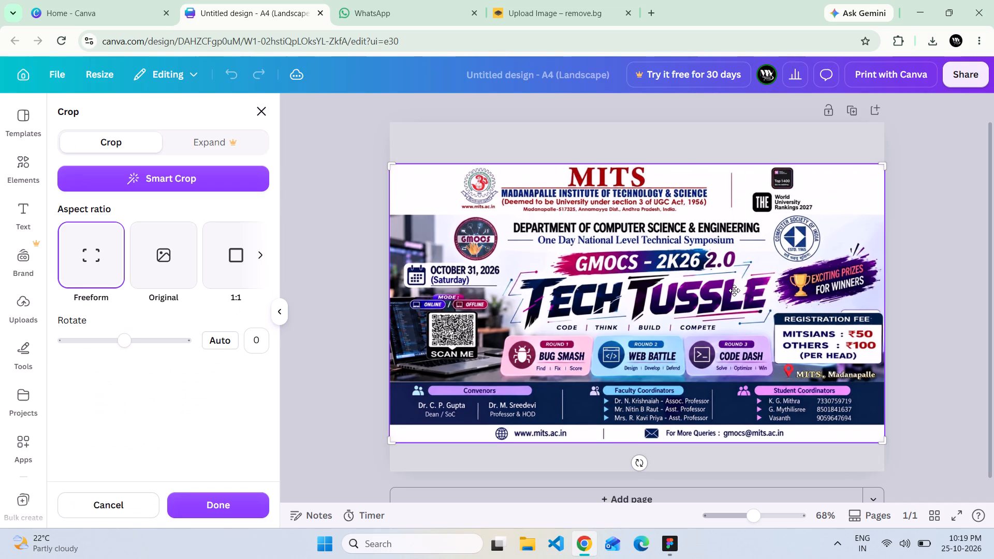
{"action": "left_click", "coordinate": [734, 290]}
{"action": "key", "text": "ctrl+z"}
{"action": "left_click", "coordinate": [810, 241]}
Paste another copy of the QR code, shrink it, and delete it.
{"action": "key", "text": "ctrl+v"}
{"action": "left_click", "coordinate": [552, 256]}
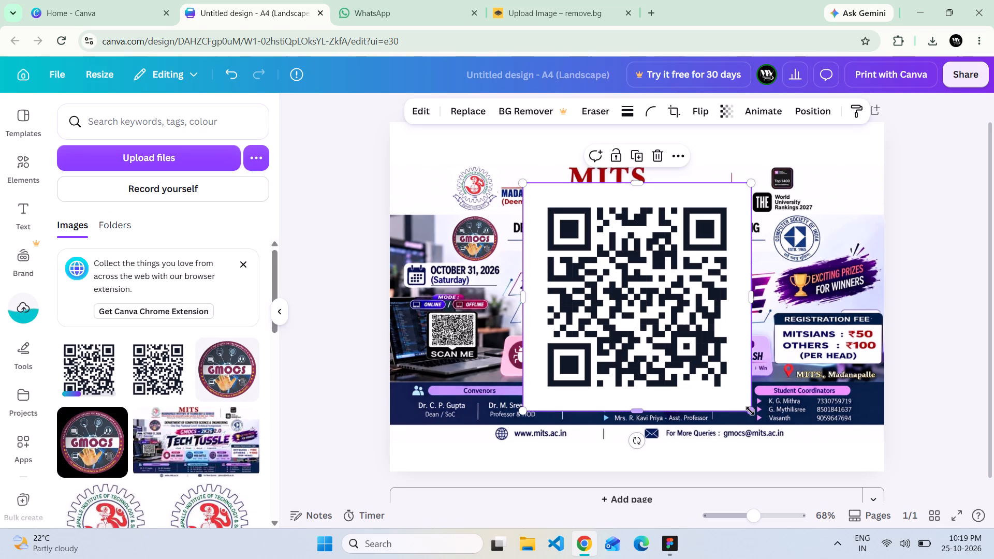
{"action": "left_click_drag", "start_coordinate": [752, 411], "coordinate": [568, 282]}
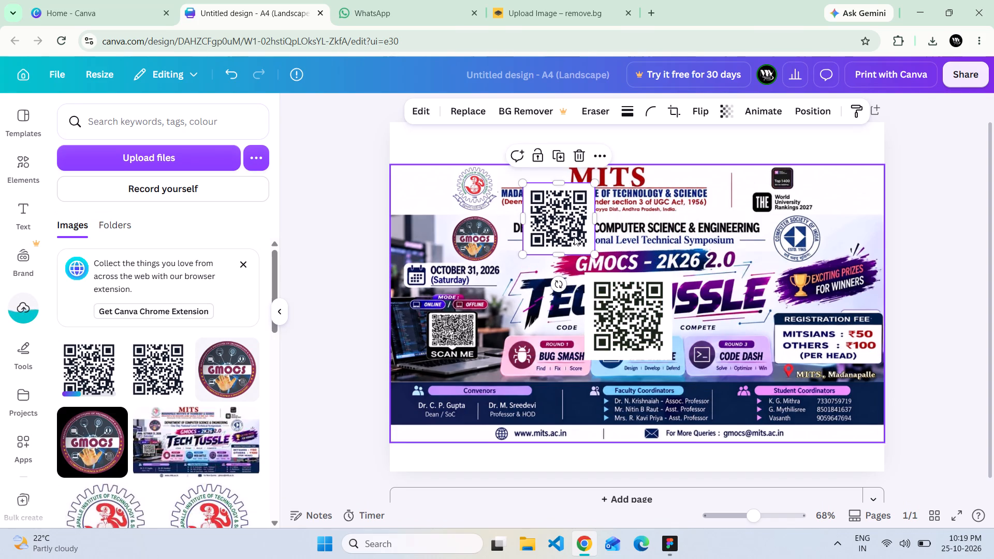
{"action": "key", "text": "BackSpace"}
Move the remaining QR code over the poster's own QR code and shrink it to fit above the SCAN ME label.
{"action": "left_click_drag", "start_coordinate": [667, 297], "coordinate": [555, 310]}
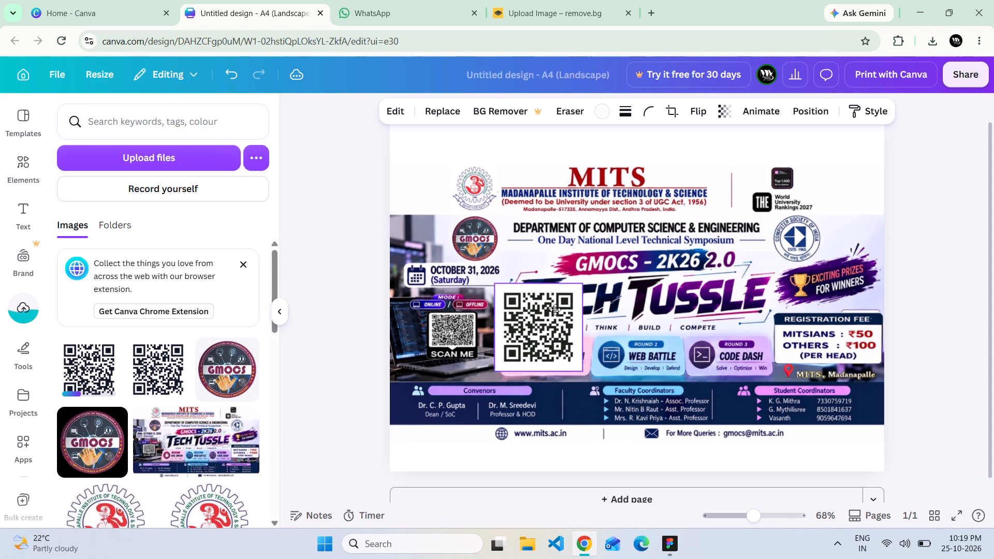
{"action": "left_click_drag", "start_coordinate": [555, 310], "coordinate": [501, 335]}
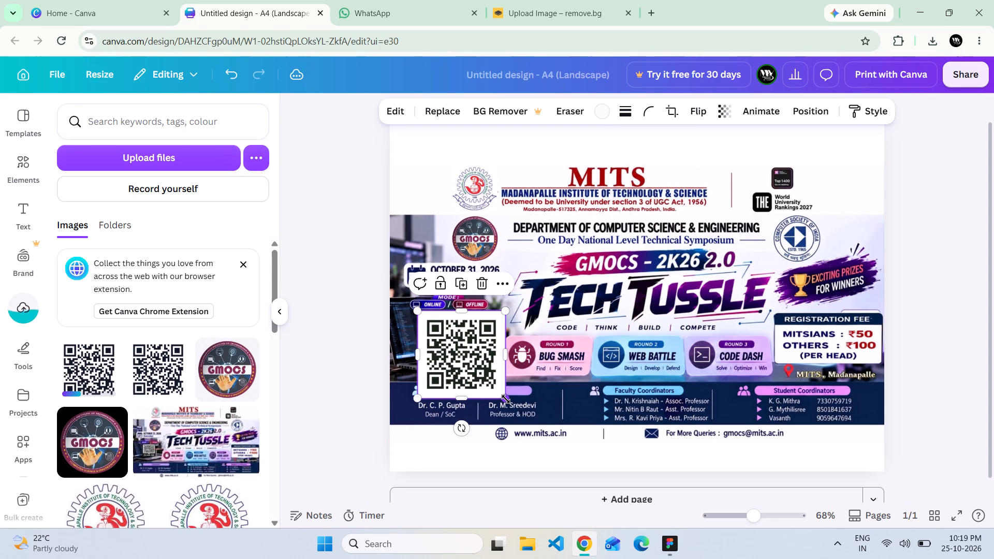
{"action": "left_click_drag", "start_coordinate": [506, 399], "coordinate": [464, 356]}
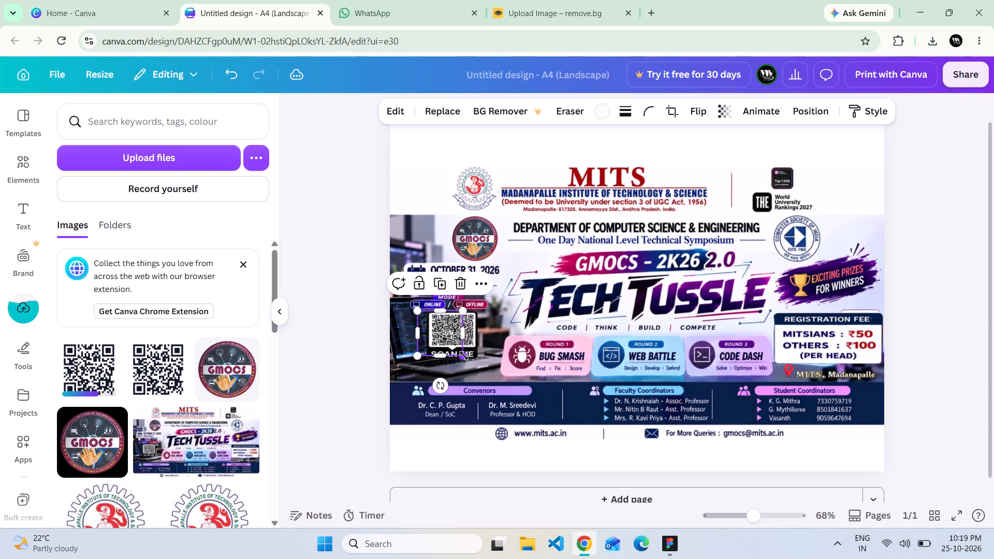
{"action": "left_click_drag", "start_coordinate": [442, 333], "coordinate": [449, 334]}
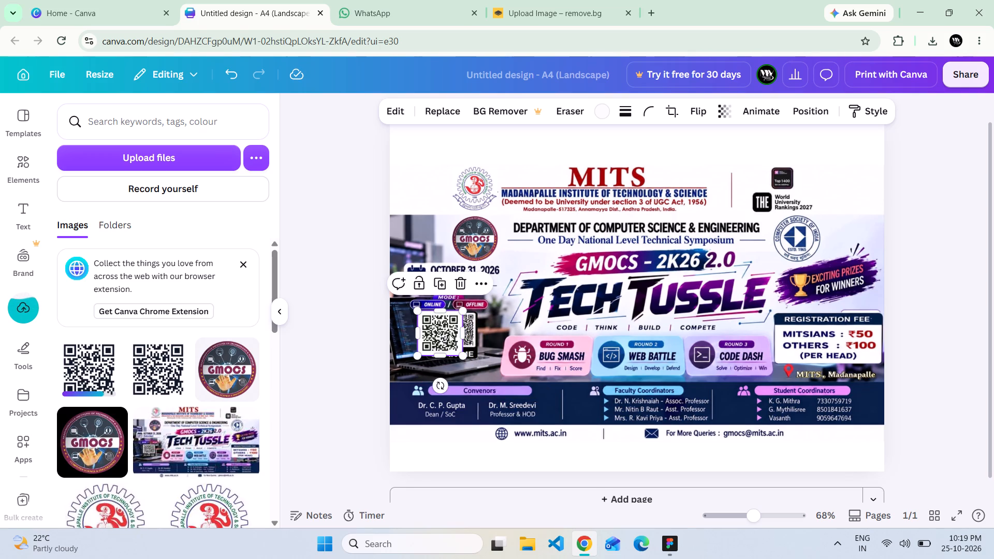
{"action": "left_click_drag", "start_coordinate": [449, 334], "coordinate": [458, 336]}
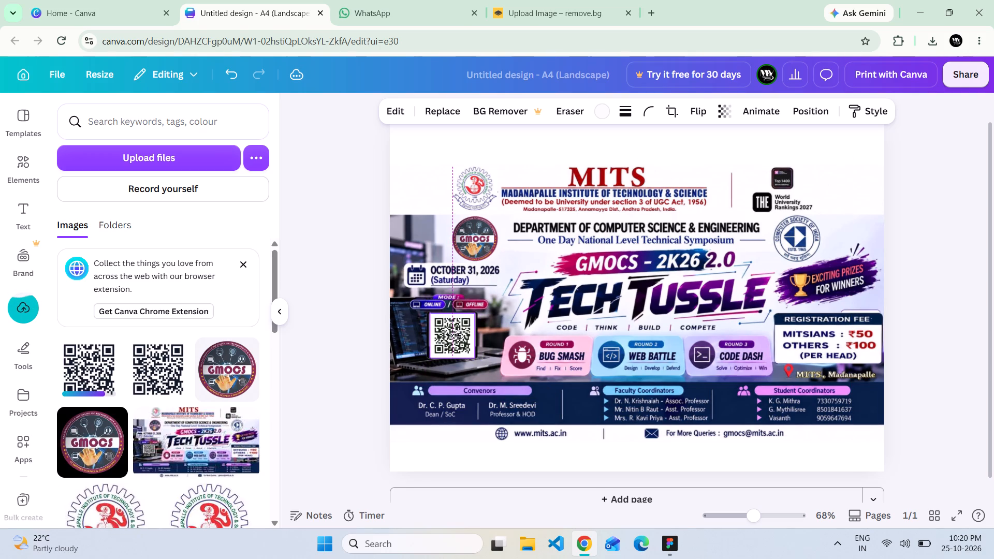
{"action": "left_click_drag", "start_coordinate": [458, 336], "coordinate": [455, 336]}
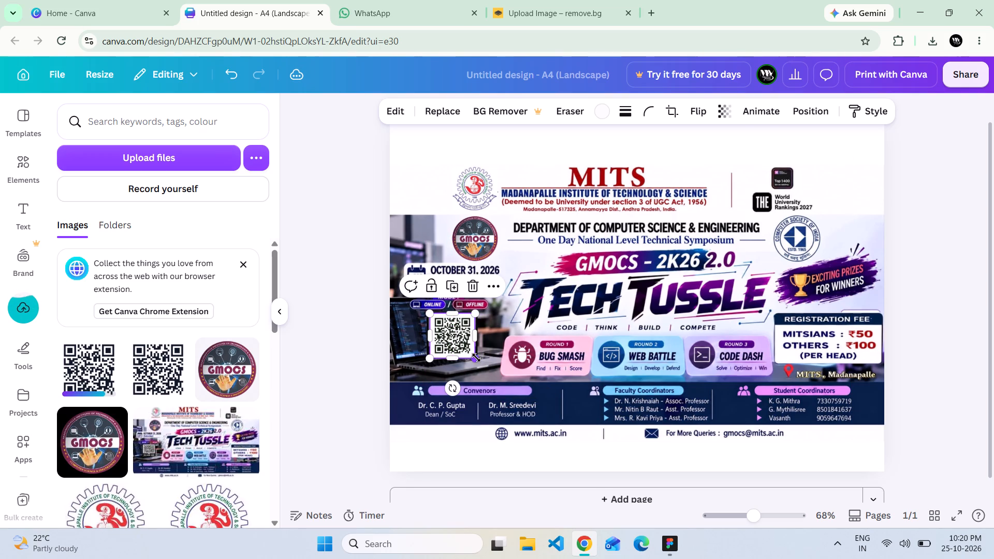
{"action": "left_click_drag", "start_coordinate": [476, 357], "coordinate": [462, 343]}
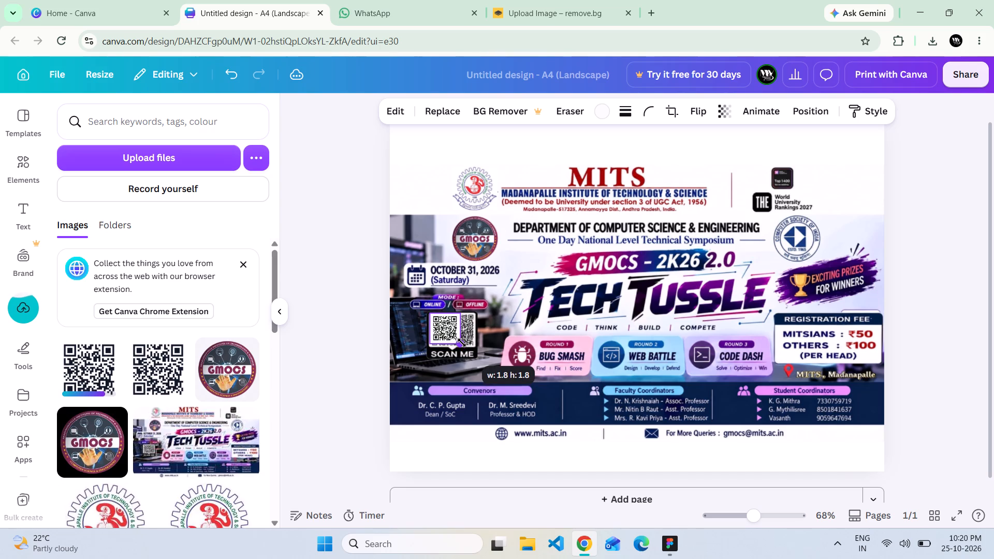
{"action": "left_click_drag", "start_coordinate": [462, 343], "coordinate": [465, 347]}
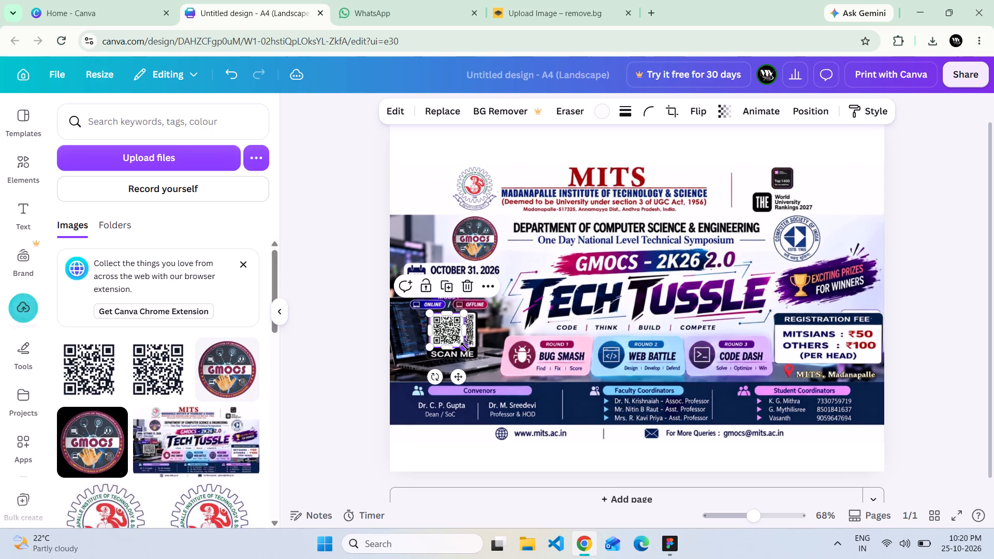
{"action": "left_click", "coordinate": [465, 331]}
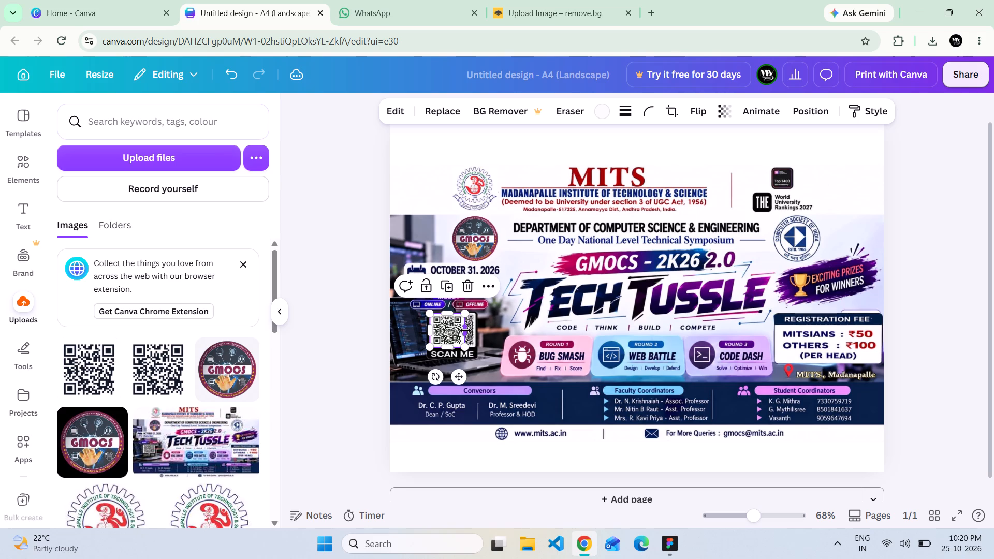
Move the QR code aside onto the Round 1 Bug Smash card.
{"action": "left_click_drag", "start_coordinate": [437, 325], "coordinate": [562, 348]}
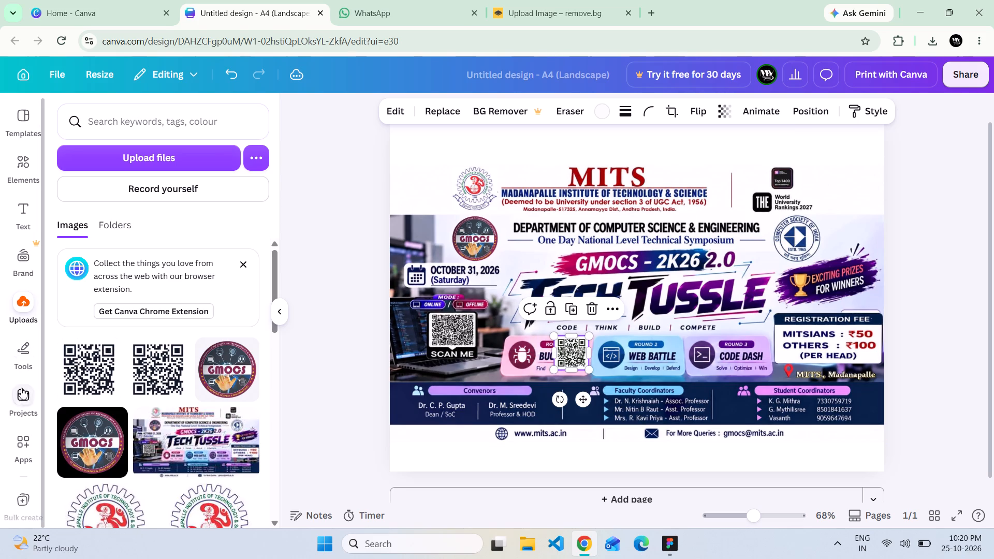
Draw a rounded rectangle shape over the poster's own QR code above SCAN ME, resized to about 2.6 by 1.9.
{"action": "left_click", "coordinate": [18, 346]}
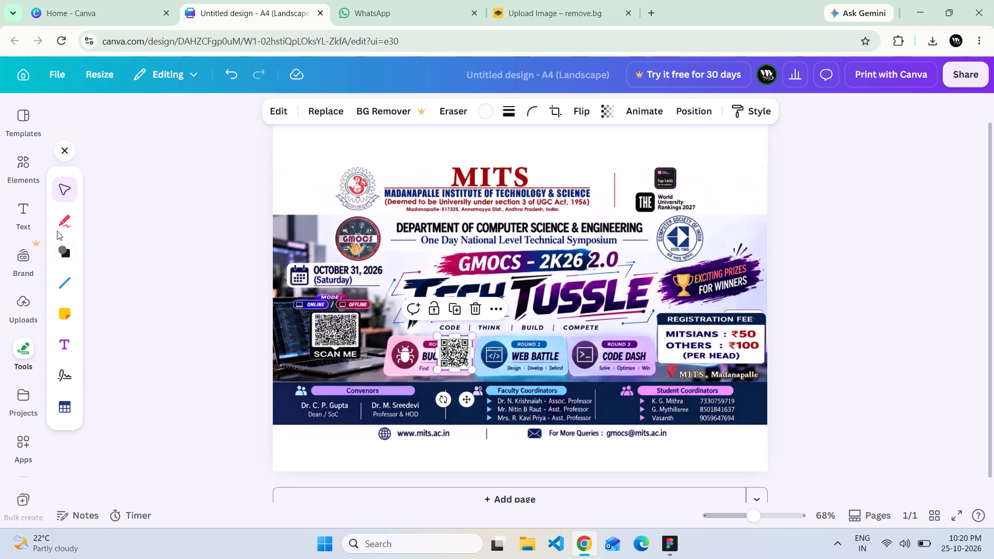
{"action": "left_click", "coordinate": [64, 247]}
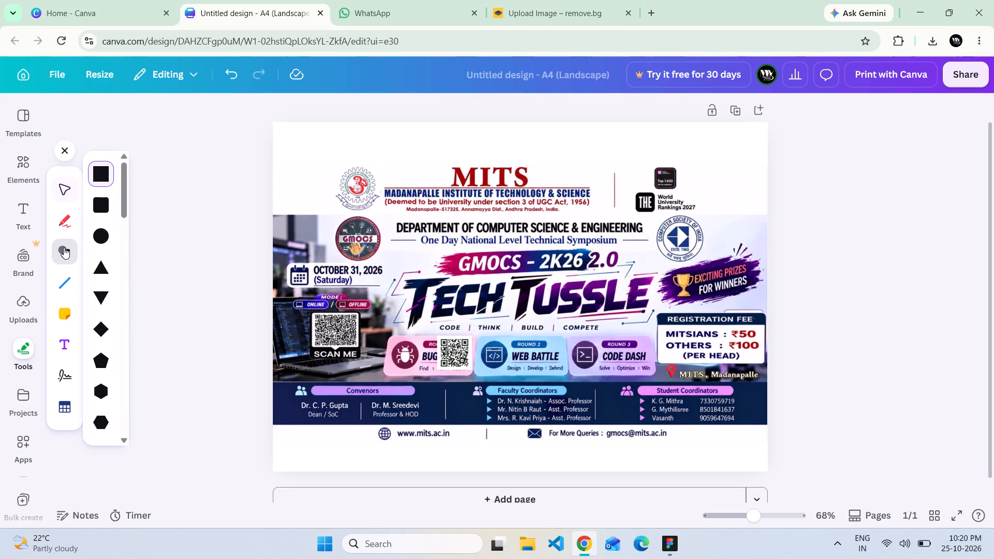
{"action": "left_click", "coordinate": [98, 199]}
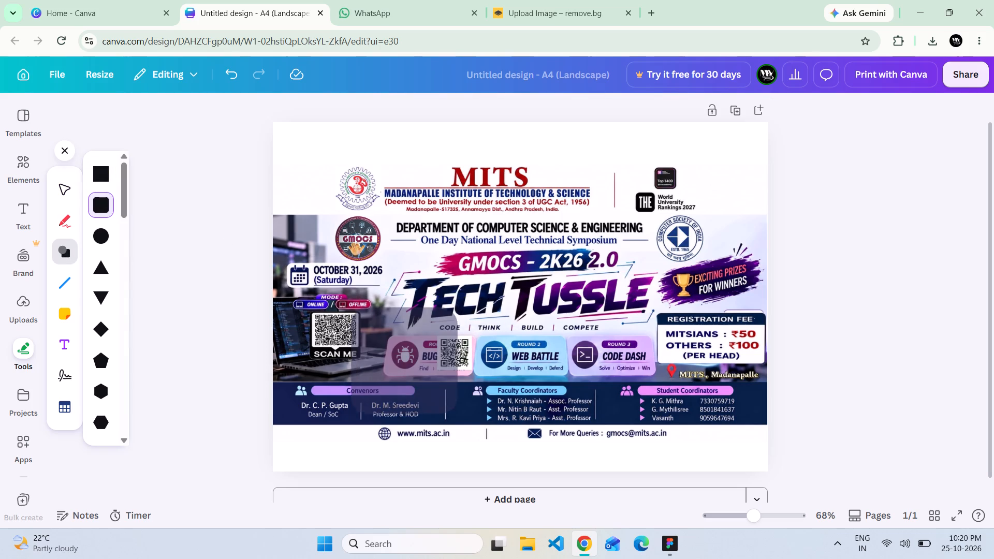
{"action": "left_click", "coordinate": [315, 310]}
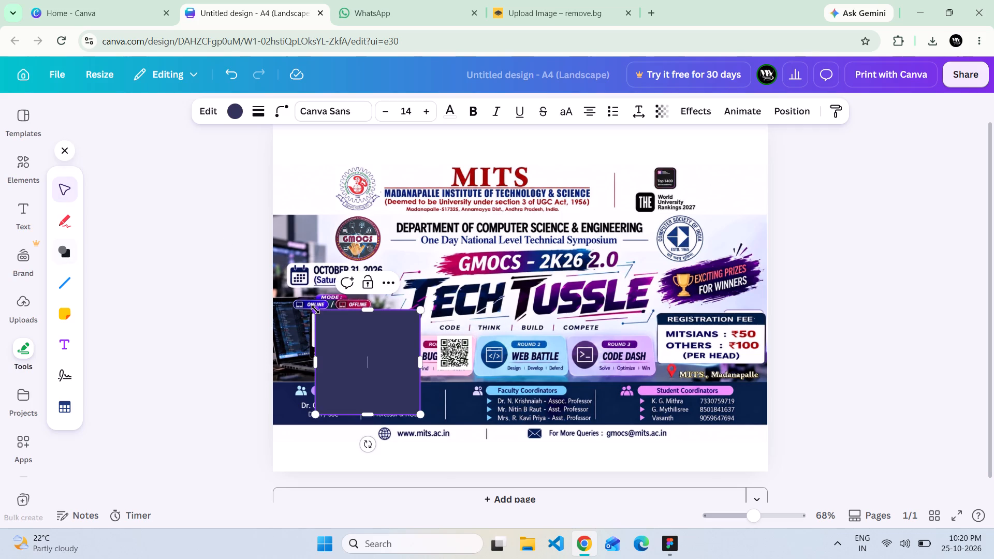
{"action": "left_click_drag", "start_coordinate": [420, 413], "coordinate": [373, 355]}
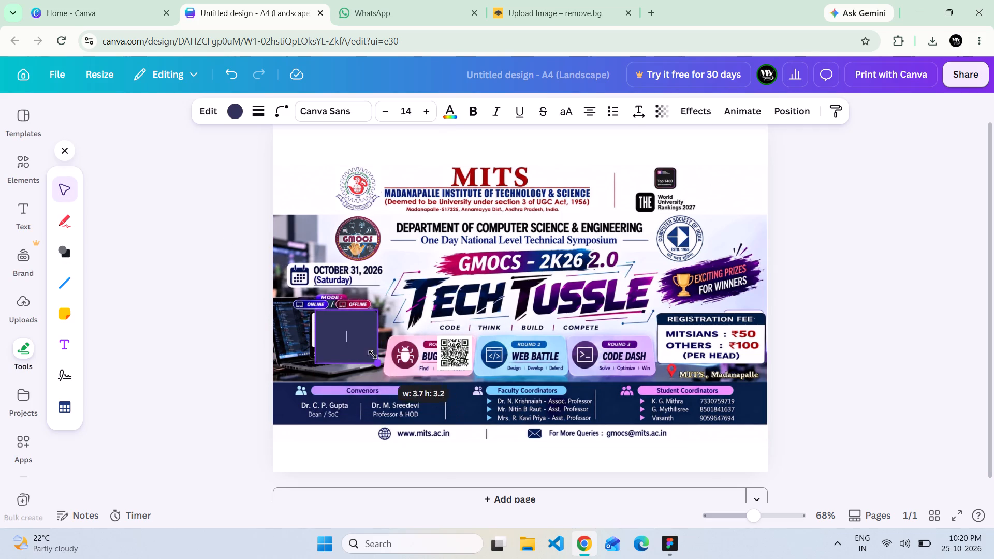
{"action": "left_click_drag", "start_coordinate": [373, 355], "coordinate": [348, 343]}
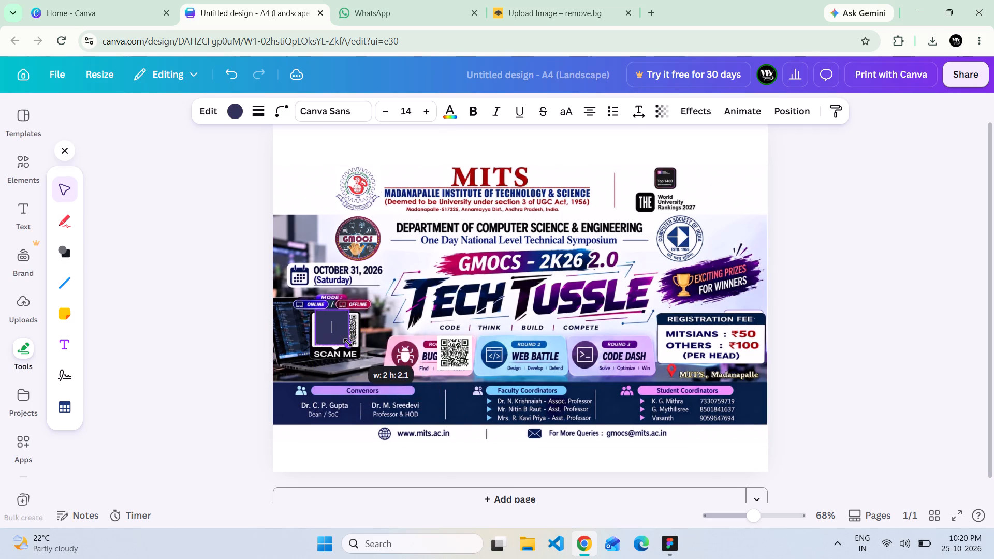
{"action": "left_click_drag", "start_coordinate": [348, 343], "coordinate": [347, 343]}
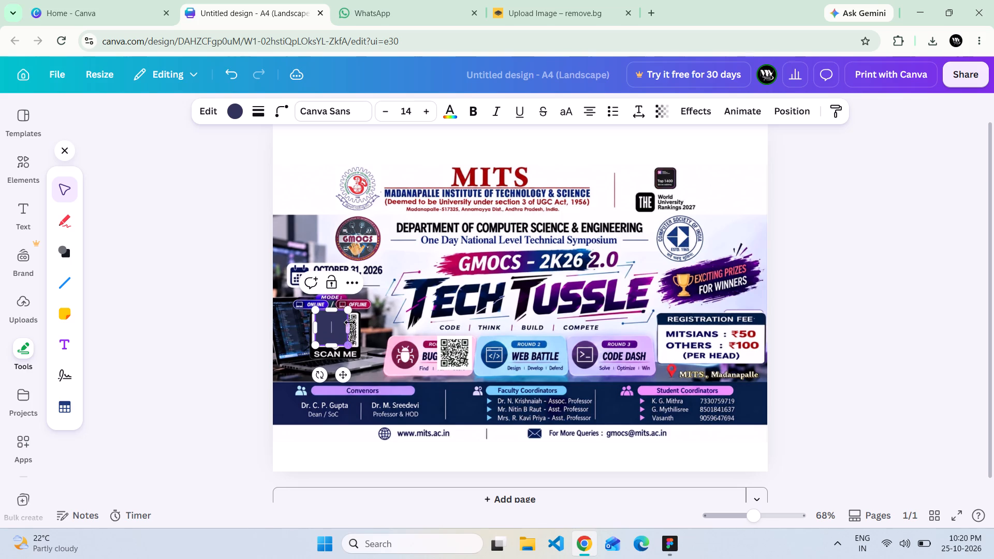
{"action": "left_click", "coordinate": [348, 310]}
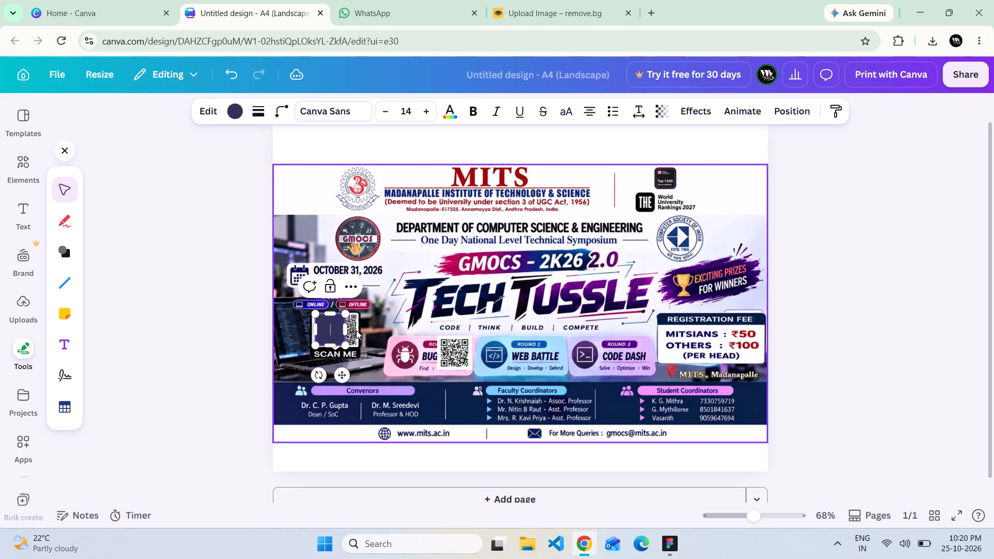
{"action": "left_click_drag", "start_coordinate": [343, 330], "coordinate": [350, 330]}
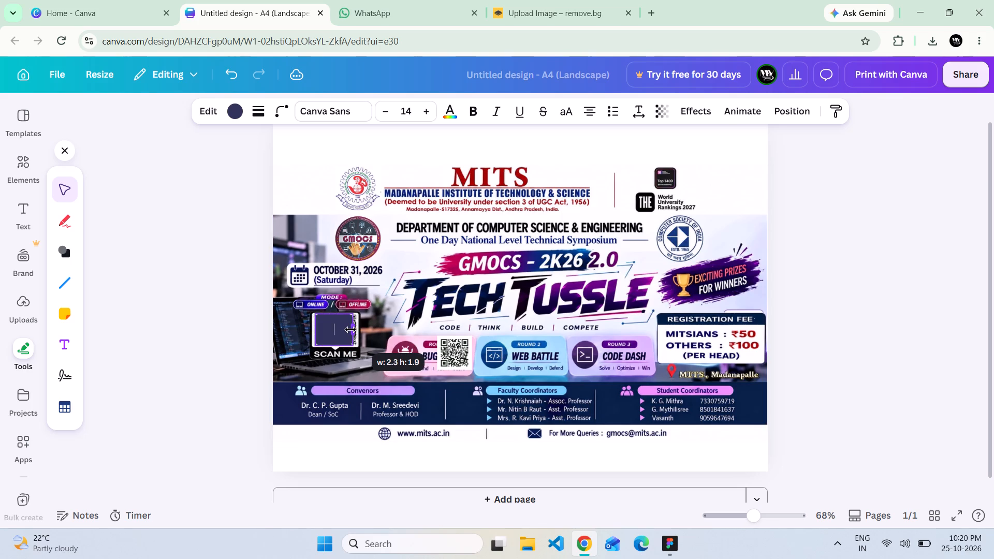
{"action": "left_click_drag", "start_coordinate": [350, 330], "coordinate": [358, 329]}
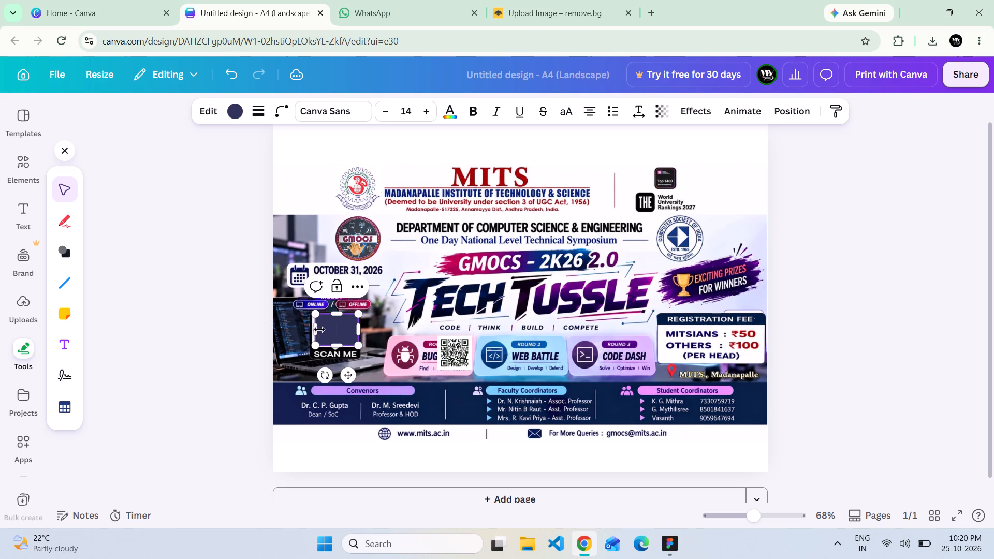
Set the rounded rectangle's fill to the first white swatch from the colours already in this design.
{"action": "left_click", "coordinate": [234, 117]}
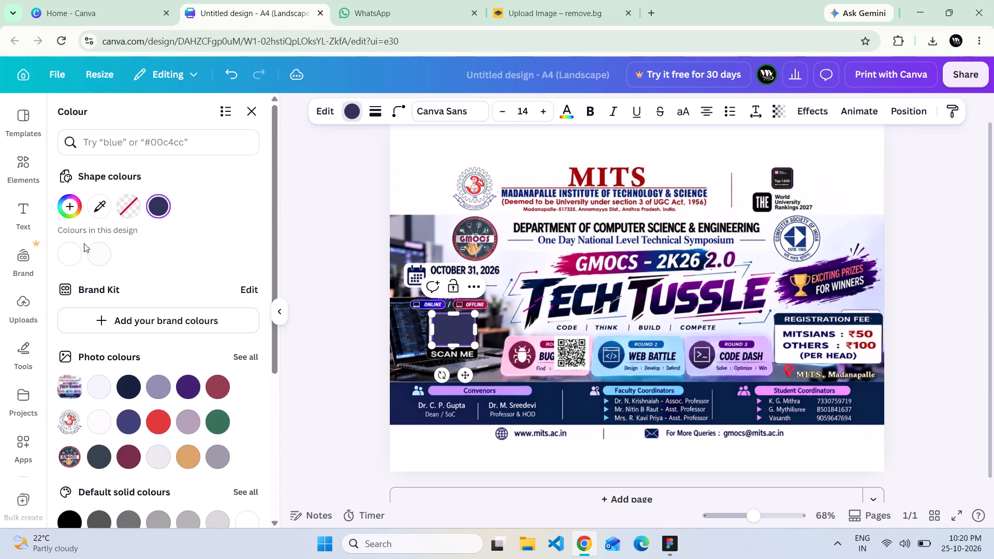
{"action": "left_click", "coordinate": [72, 247]}
{"action": "left_click", "coordinate": [360, 333]}
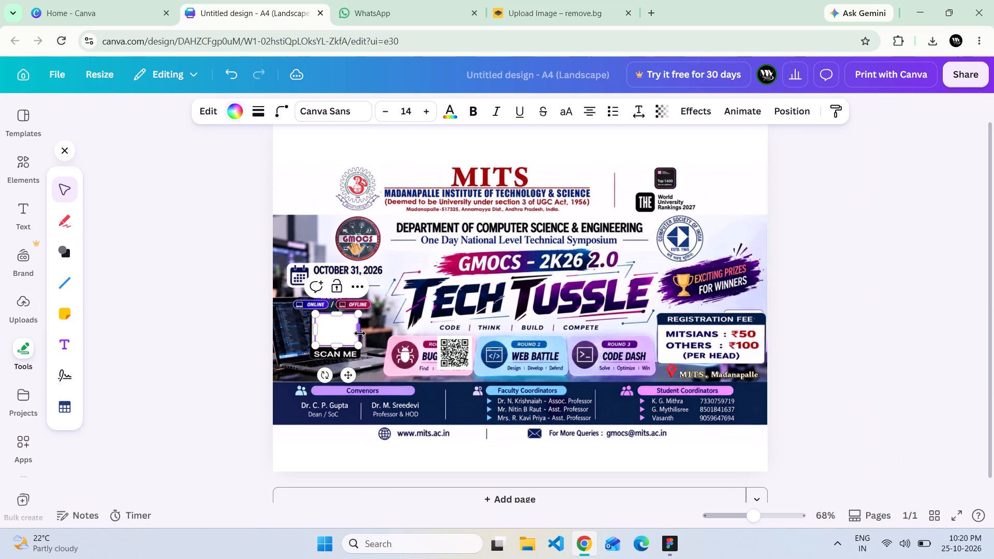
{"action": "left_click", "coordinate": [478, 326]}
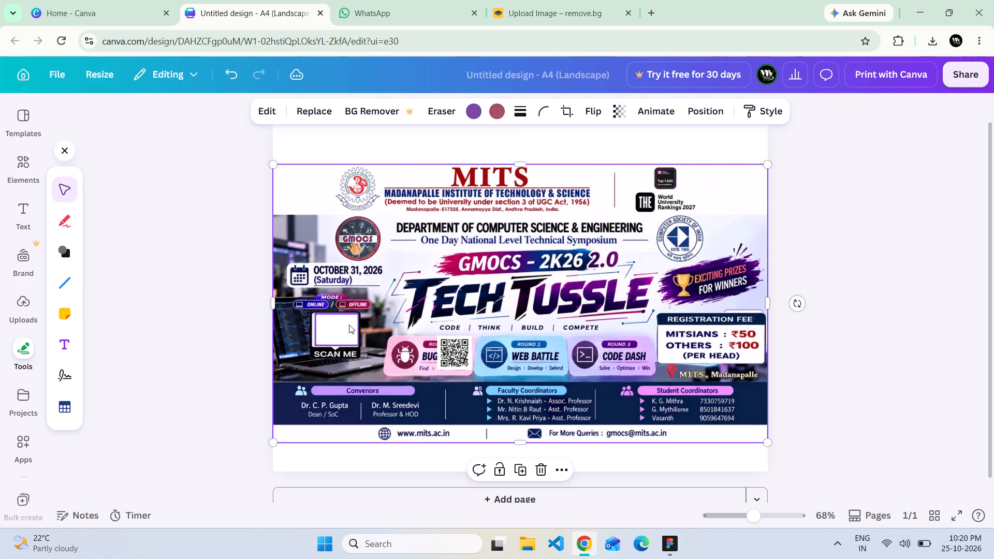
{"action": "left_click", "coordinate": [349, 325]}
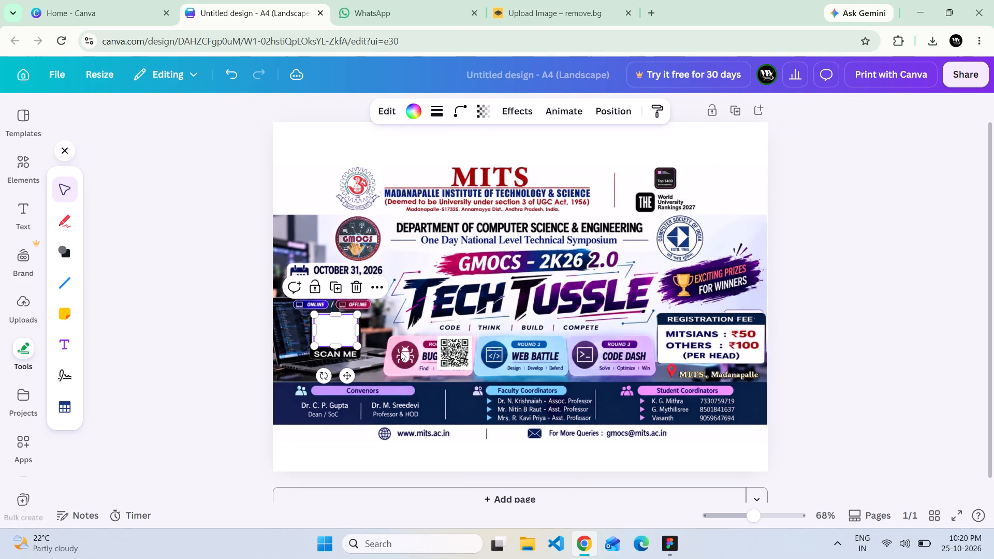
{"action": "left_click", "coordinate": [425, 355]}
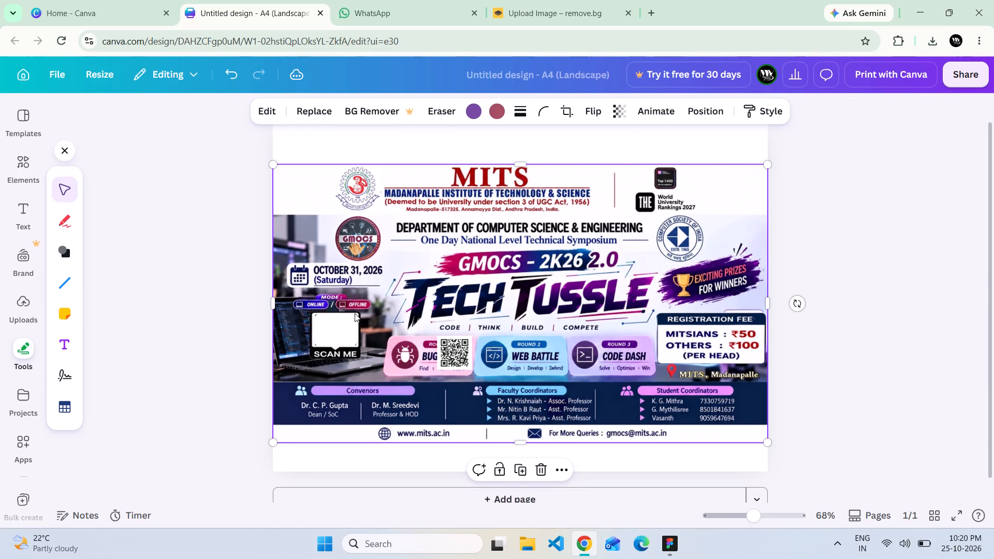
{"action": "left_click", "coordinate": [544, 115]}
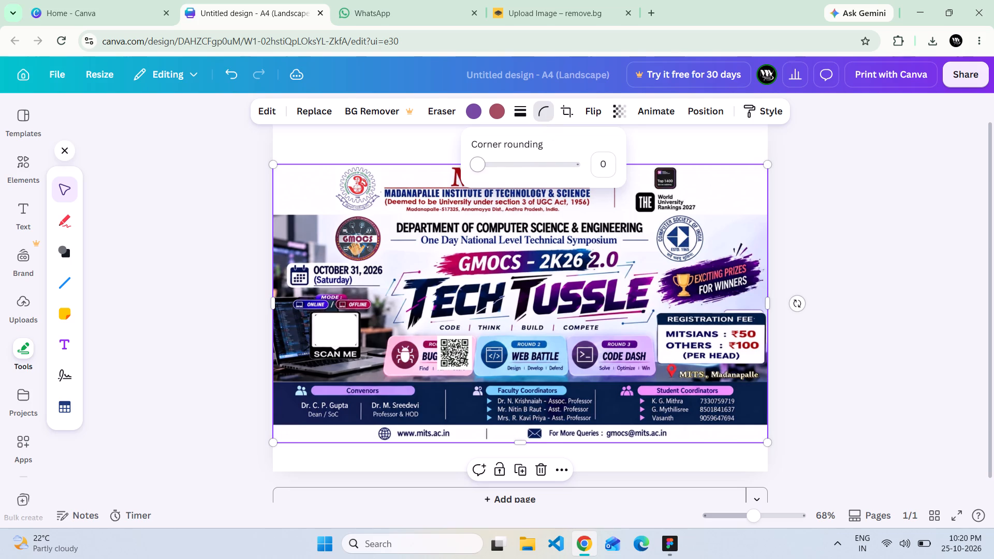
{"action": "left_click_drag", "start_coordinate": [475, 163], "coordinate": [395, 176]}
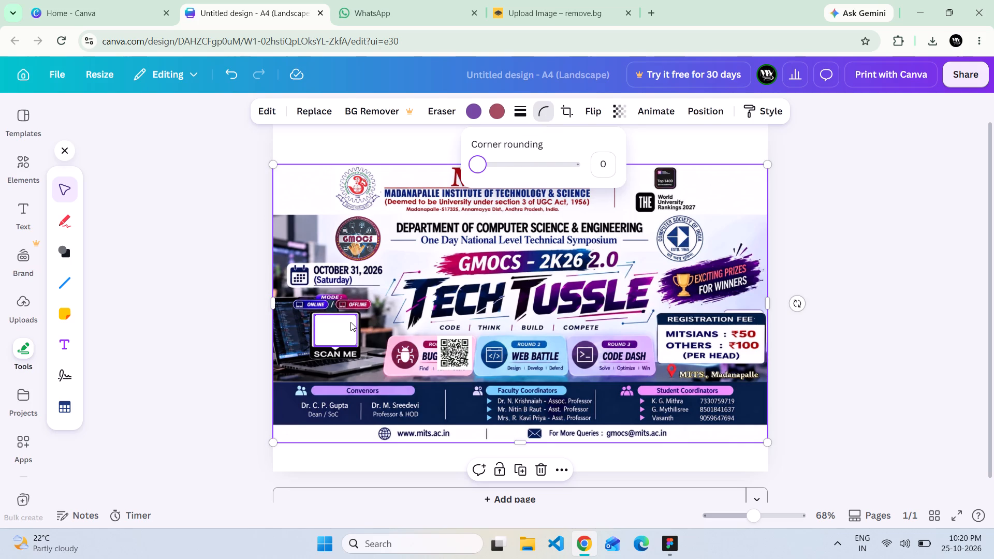
Fine-tune the white rectangle's size and position so it covers the poster's own QR code above the SCAN ME label.
{"action": "left_click", "coordinate": [350, 322]}
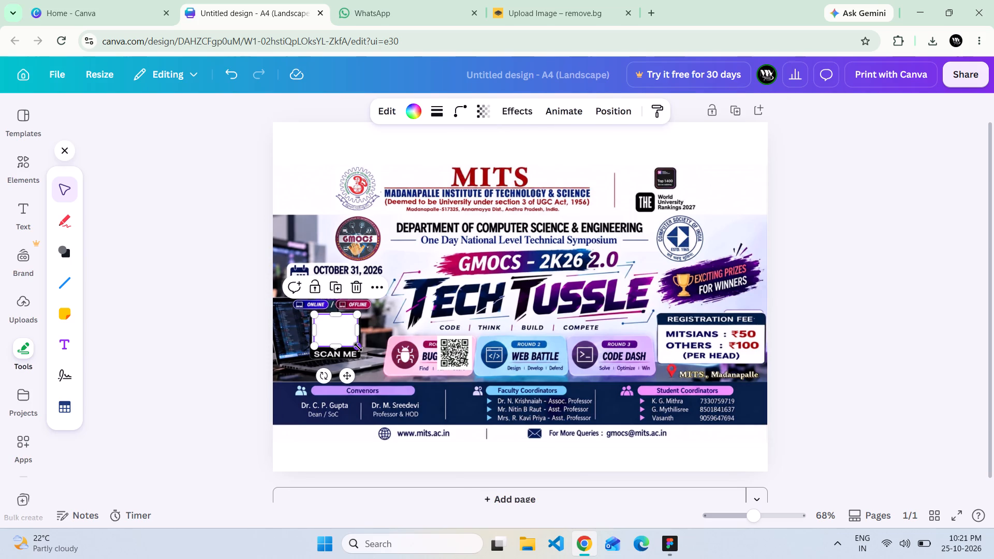
{"action": "left_click", "coordinate": [358, 347]}
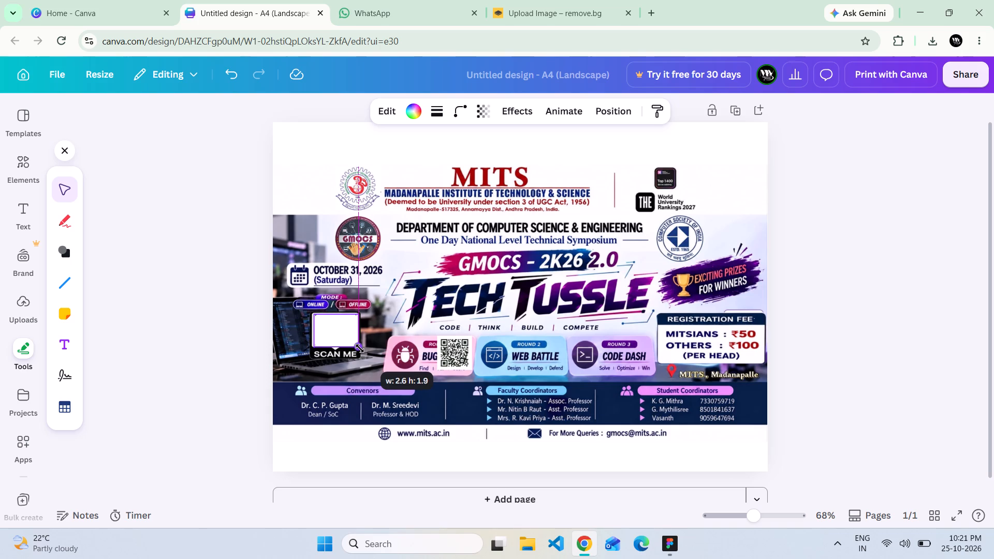
{"action": "left_click", "coordinate": [335, 327]}
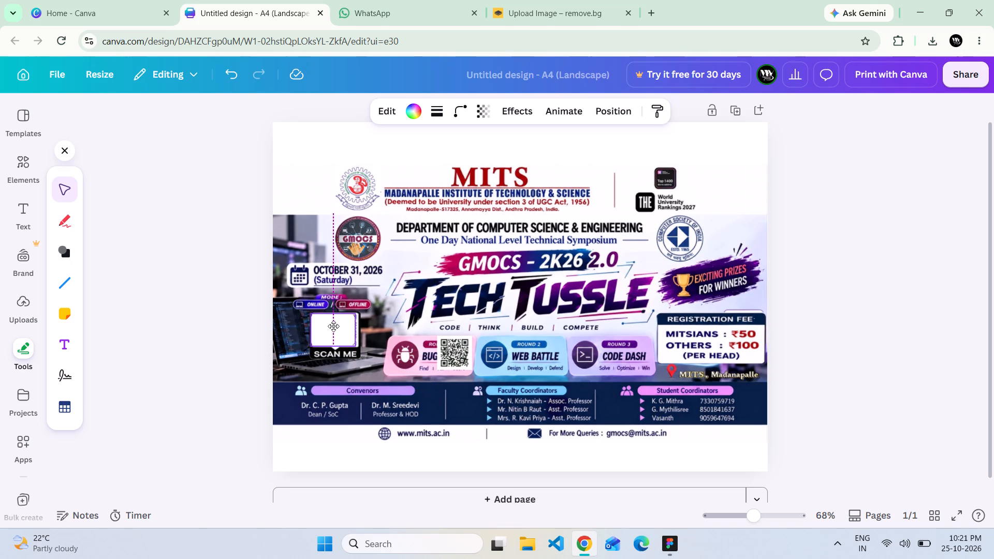
{"action": "left_click", "coordinate": [452, 394]}
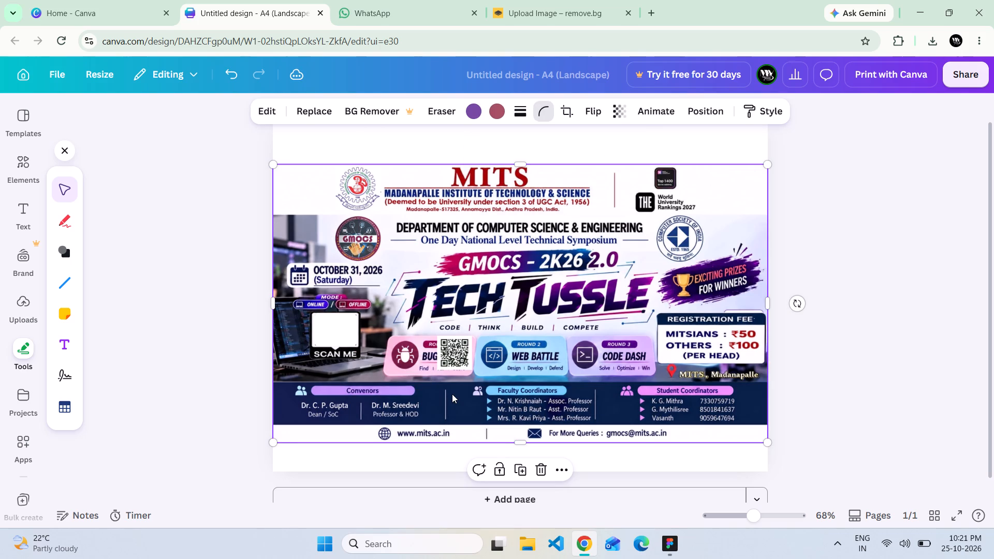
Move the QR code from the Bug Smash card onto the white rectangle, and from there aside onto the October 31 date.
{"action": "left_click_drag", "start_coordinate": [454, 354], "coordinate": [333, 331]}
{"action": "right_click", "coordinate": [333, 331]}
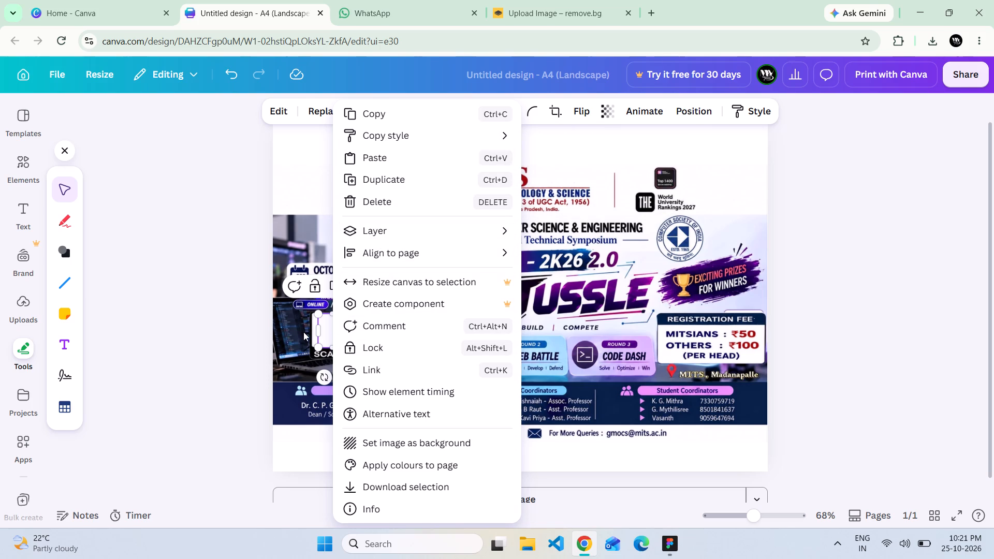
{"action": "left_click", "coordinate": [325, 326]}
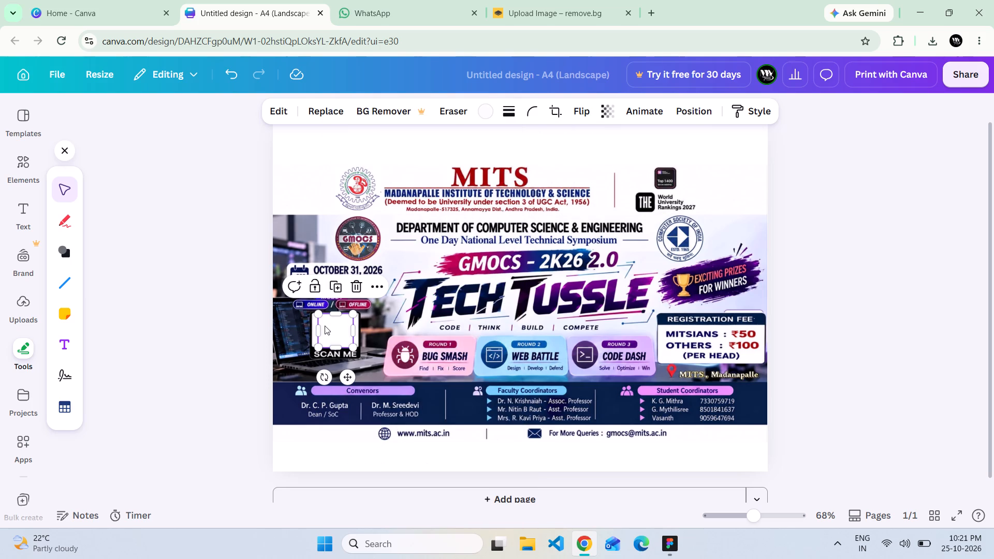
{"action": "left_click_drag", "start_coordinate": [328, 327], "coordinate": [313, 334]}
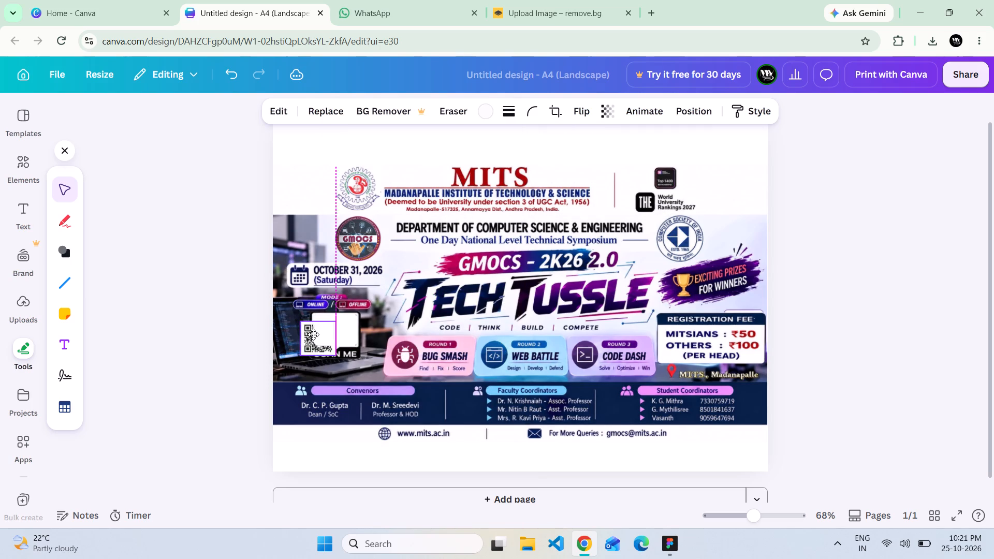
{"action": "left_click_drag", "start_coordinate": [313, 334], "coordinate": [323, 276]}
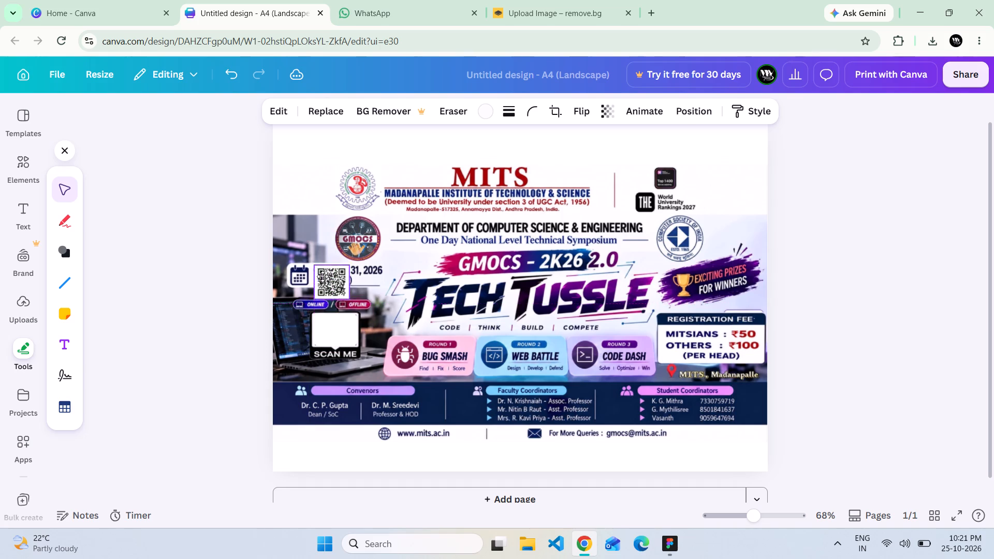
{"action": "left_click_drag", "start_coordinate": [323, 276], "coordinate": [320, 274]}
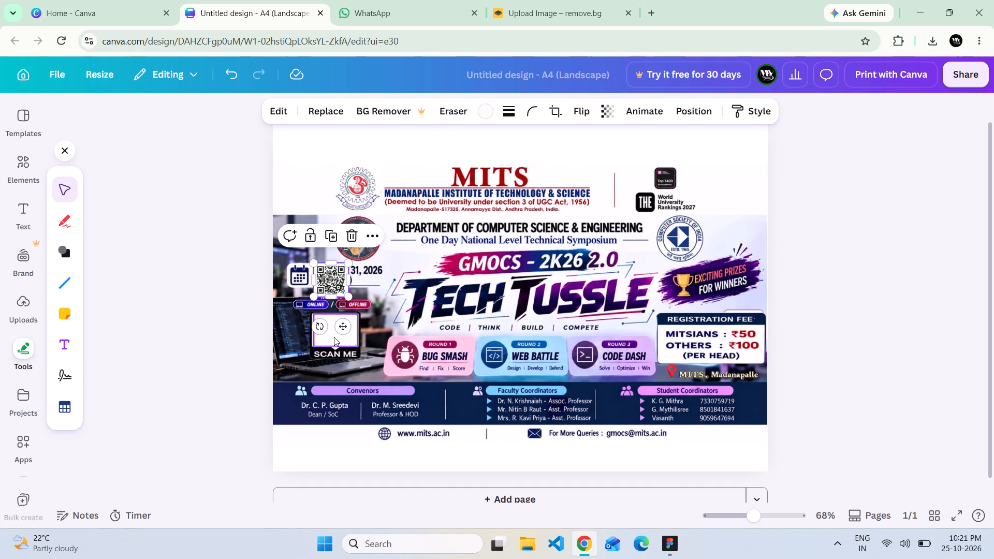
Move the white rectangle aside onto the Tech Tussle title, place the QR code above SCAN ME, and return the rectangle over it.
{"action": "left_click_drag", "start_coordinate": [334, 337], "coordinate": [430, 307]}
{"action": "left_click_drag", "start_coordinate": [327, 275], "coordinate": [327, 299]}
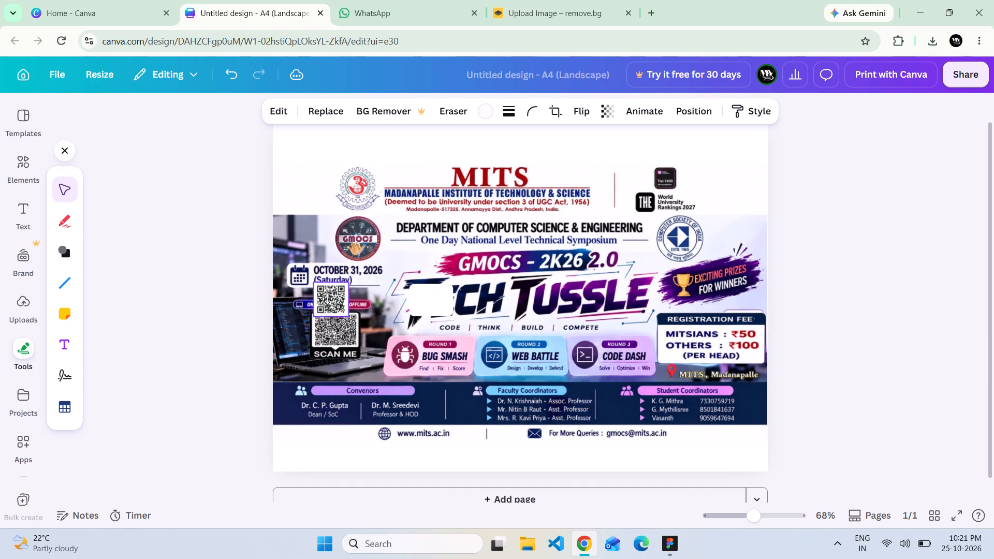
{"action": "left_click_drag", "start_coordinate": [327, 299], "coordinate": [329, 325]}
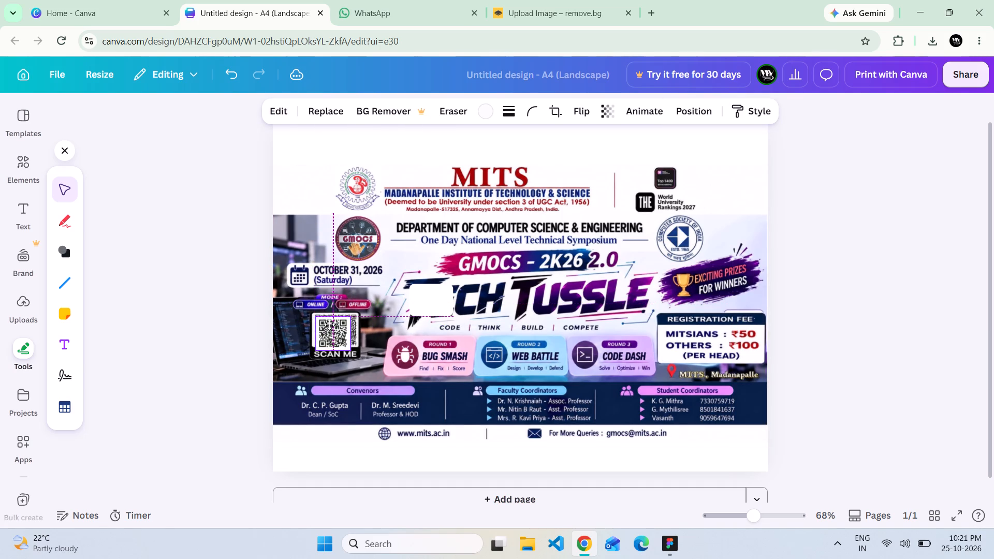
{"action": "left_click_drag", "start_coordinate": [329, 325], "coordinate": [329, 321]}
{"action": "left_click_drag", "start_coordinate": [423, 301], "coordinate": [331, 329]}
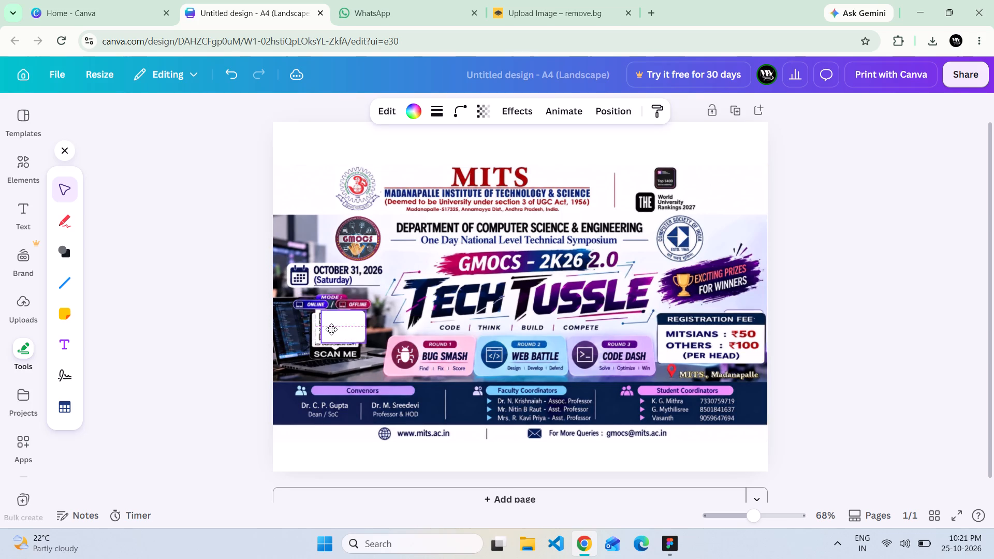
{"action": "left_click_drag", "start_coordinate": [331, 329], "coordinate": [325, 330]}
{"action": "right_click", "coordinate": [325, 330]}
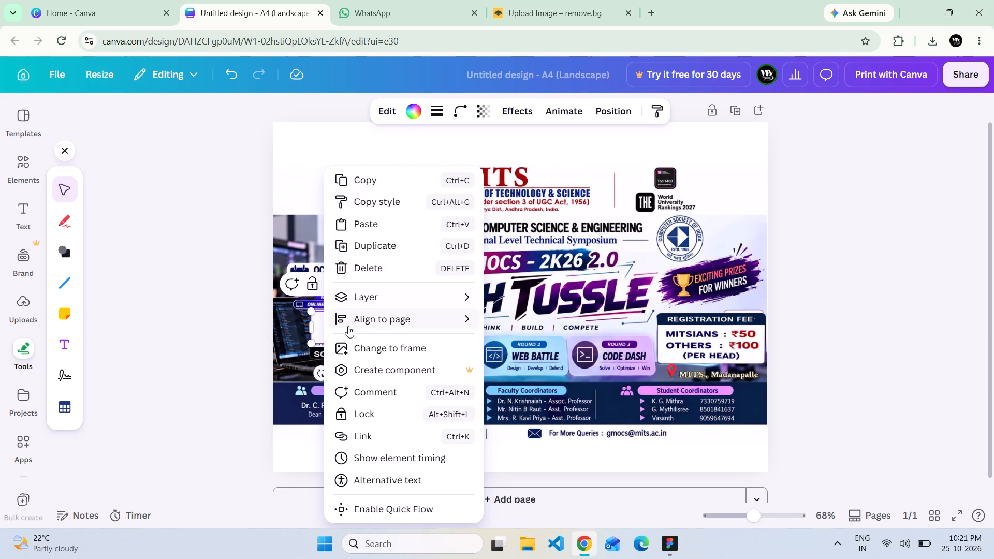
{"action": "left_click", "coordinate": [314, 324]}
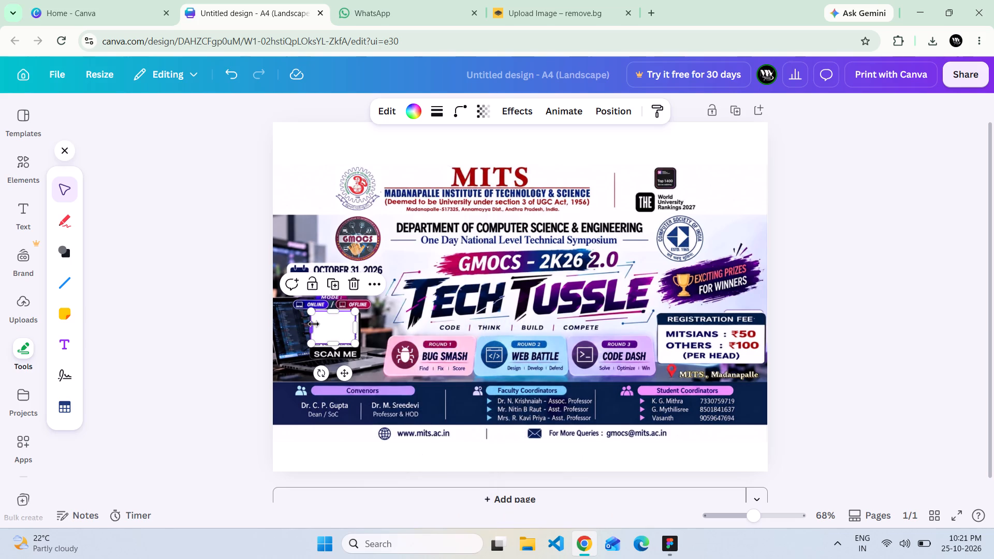
Move the white rectangle and the QR code together to the spot between the poster's own QR code and the Tech Tussle title.
{"action": "left_click_drag", "start_coordinate": [334, 327], "coordinate": [385, 325]}
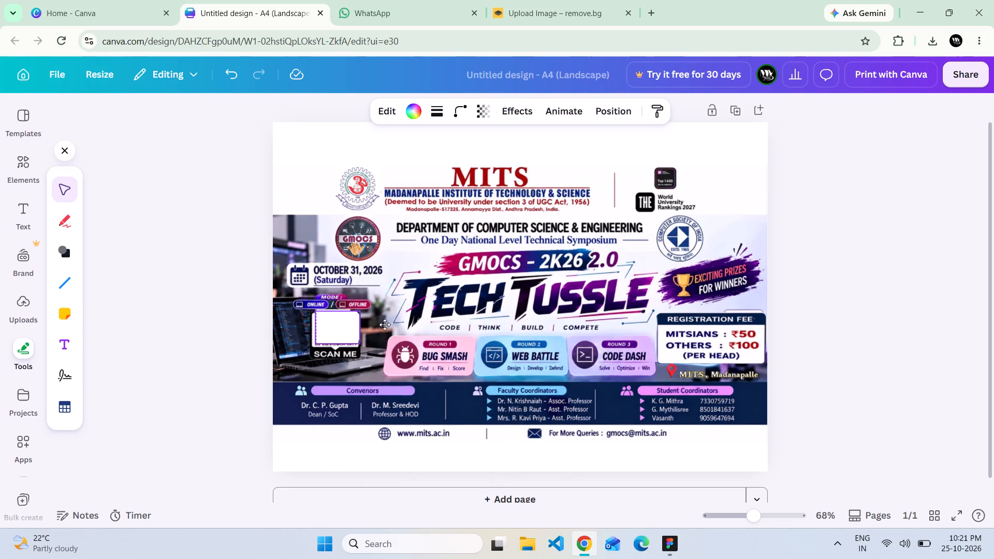
{"action": "left_click_drag", "start_coordinate": [385, 325], "coordinate": [399, 324]}
{"action": "left_click_drag", "start_coordinate": [336, 323], "coordinate": [398, 321]}
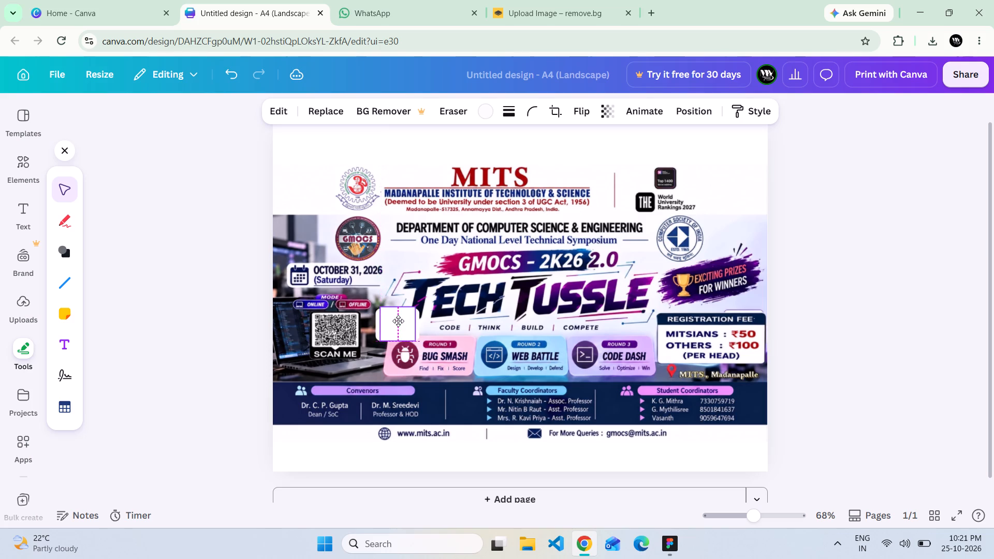
{"action": "left_click_drag", "start_coordinate": [398, 321], "coordinate": [396, 322]}
Set the QR code image as the page background.
{"action": "right_click", "coordinate": [396, 322]}
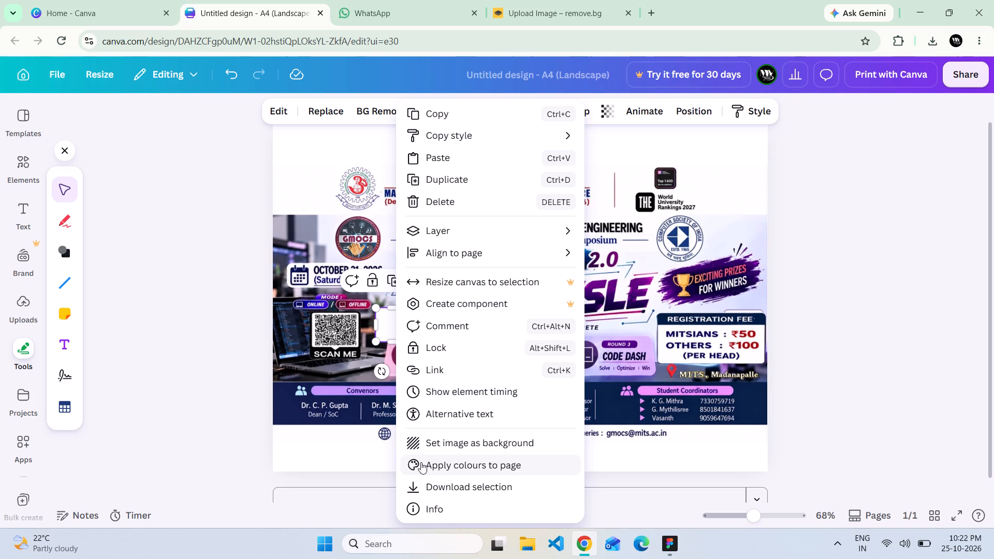
{"action": "left_click", "coordinate": [446, 442]}
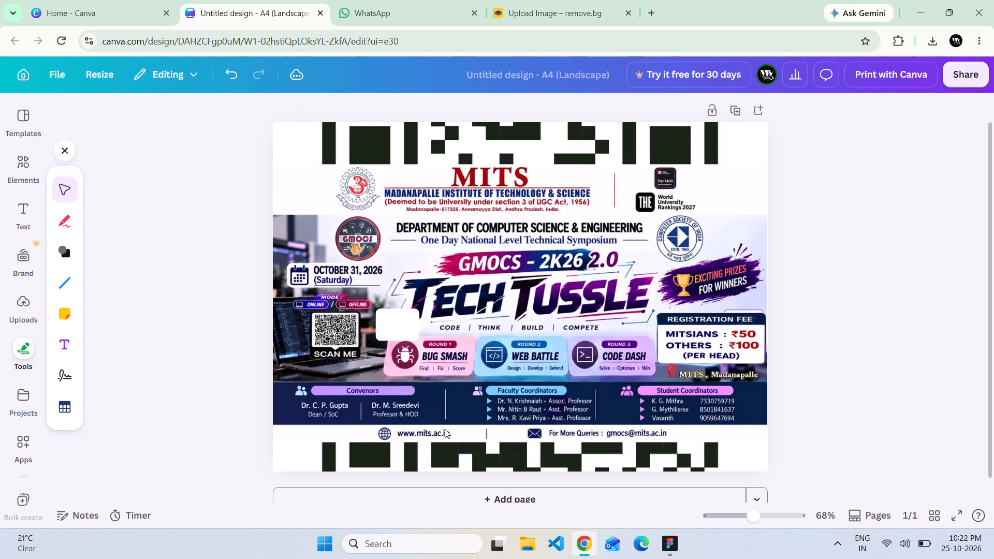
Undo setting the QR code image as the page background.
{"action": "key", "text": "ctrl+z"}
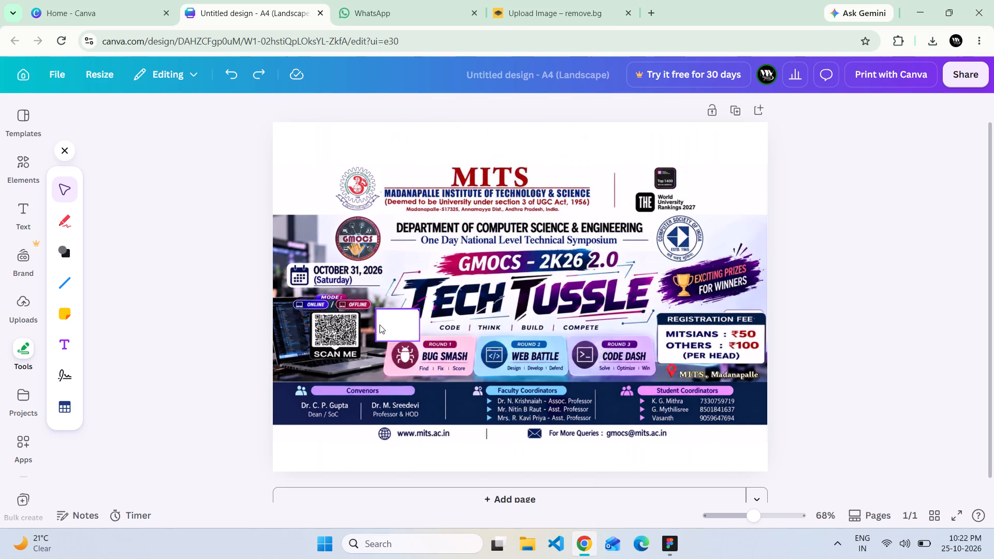
Move the white rectangle off the uploaded QR code and onto the poster's printed QR code above SCAN ME.
{"action": "left_click_drag", "start_coordinate": [390, 324], "coordinate": [328, 328]}
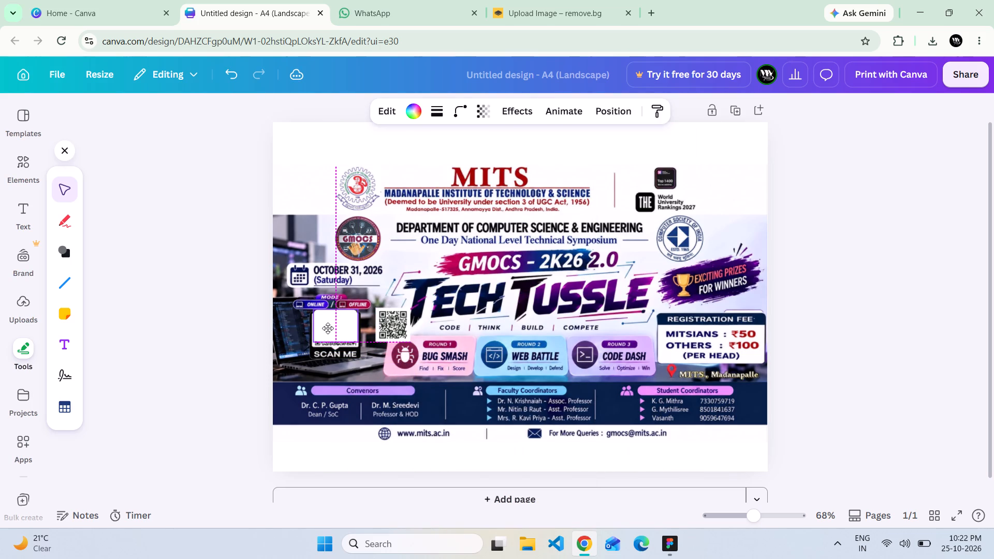
{"action": "left_click_drag", "start_coordinate": [328, 328], "coordinate": [328, 329]}
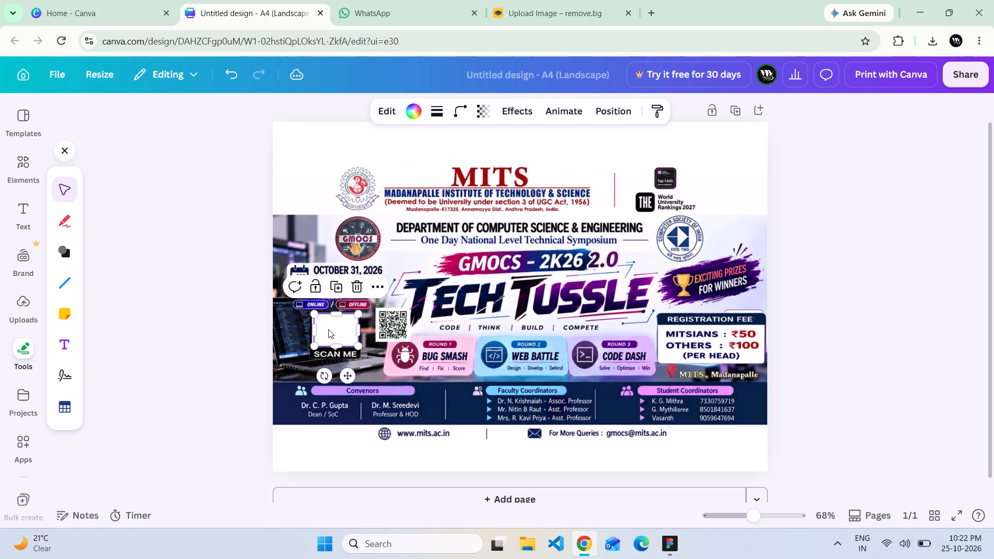
{"action": "left_click", "coordinate": [379, 356]}
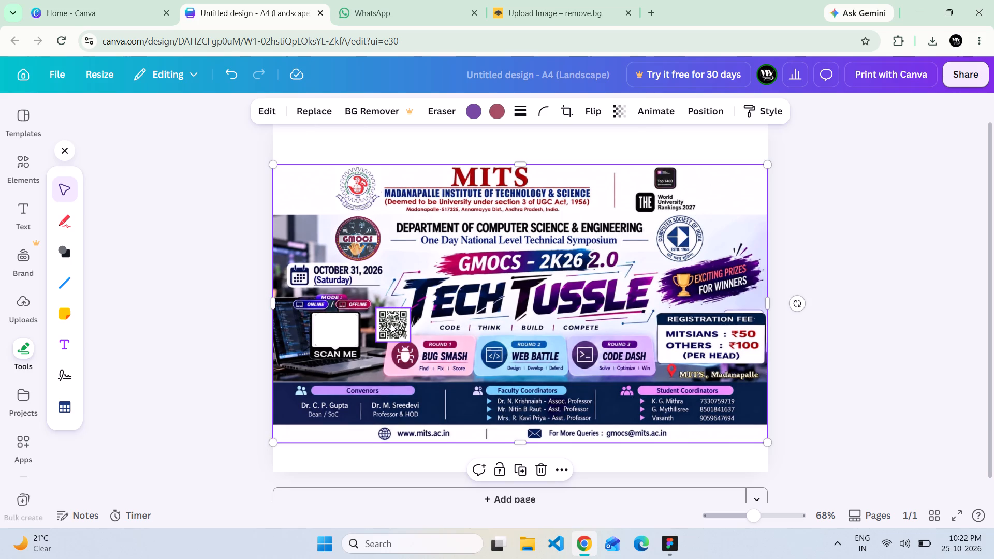
Delete the QR code image lying between the white rectangle and the Tech Tussle title.
{"action": "left_click", "coordinate": [391, 324]}
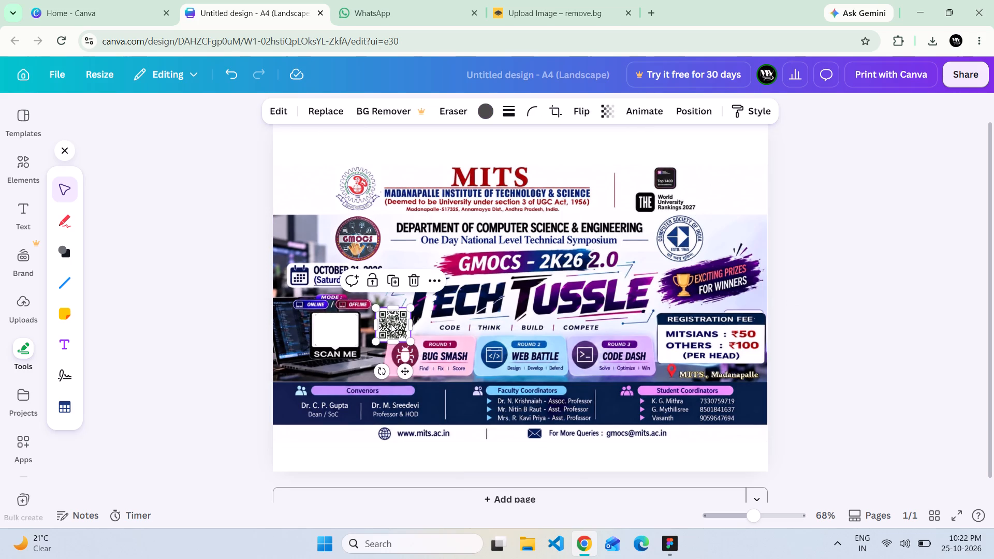
{"action": "key", "text": "BackSpace"}
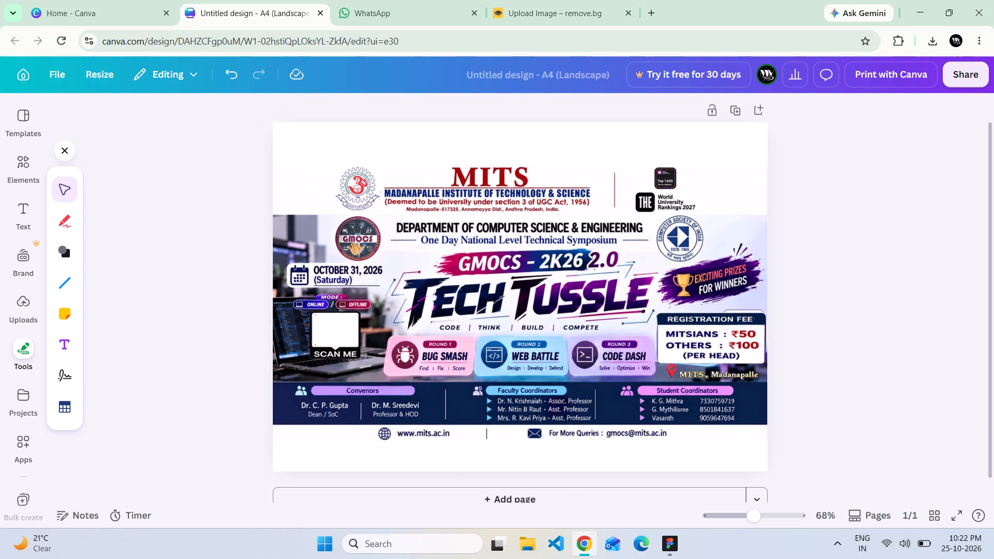
Paste the copied QR code image, shrink it to about 1.9 by 1.9, and place it on the white rectangle above SCAN ME.
{"action": "left_click", "coordinate": [329, 327]}
{"action": "key", "text": "ctrl+v"}
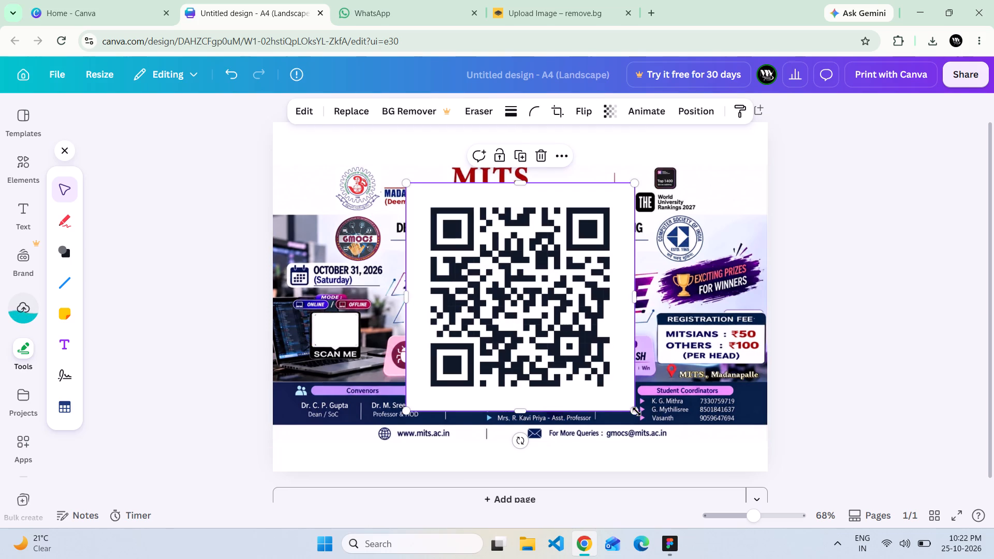
{"action": "left_click_drag", "start_coordinate": [636, 411], "coordinate": [432, 229]}
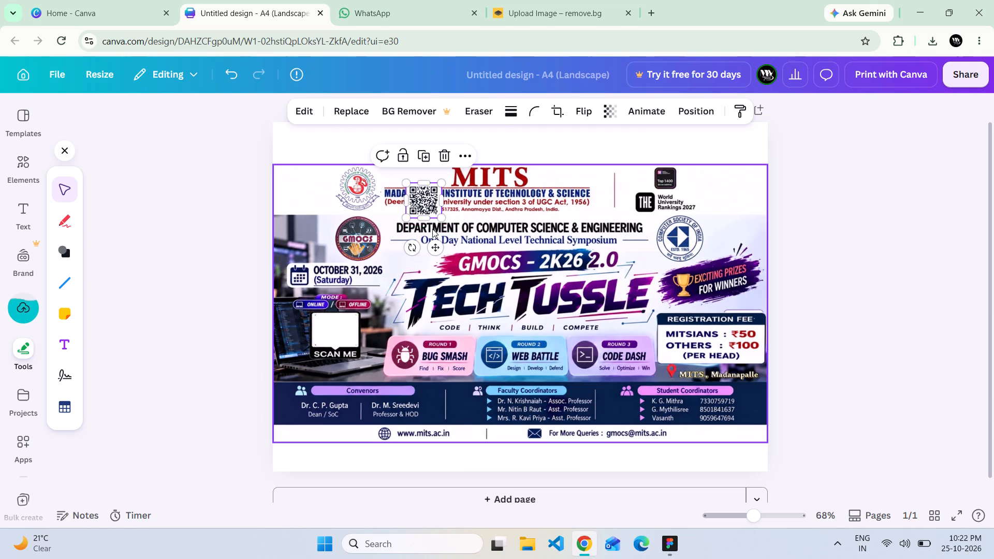
{"action": "left_click_drag", "start_coordinate": [424, 201], "coordinate": [331, 334]}
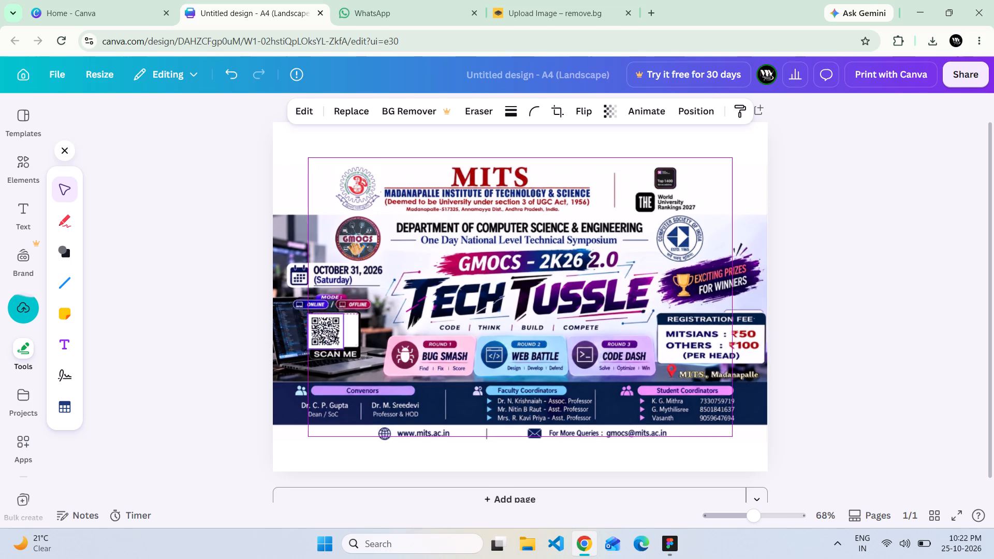
{"action": "left_click_drag", "start_coordinate": [331, 334], "coordinate": [335, 331]}
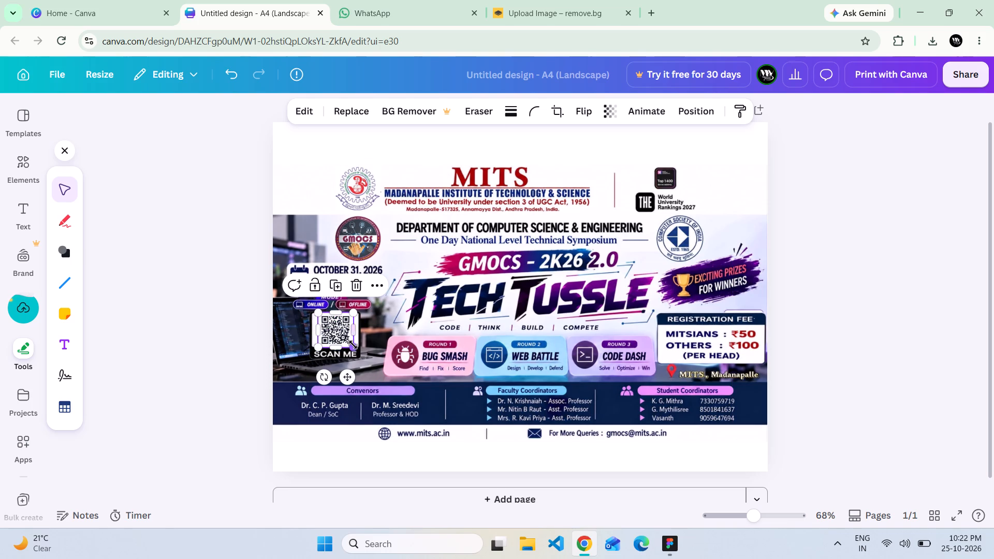
{"action": "left_click", "coordinate": [353, 346]}
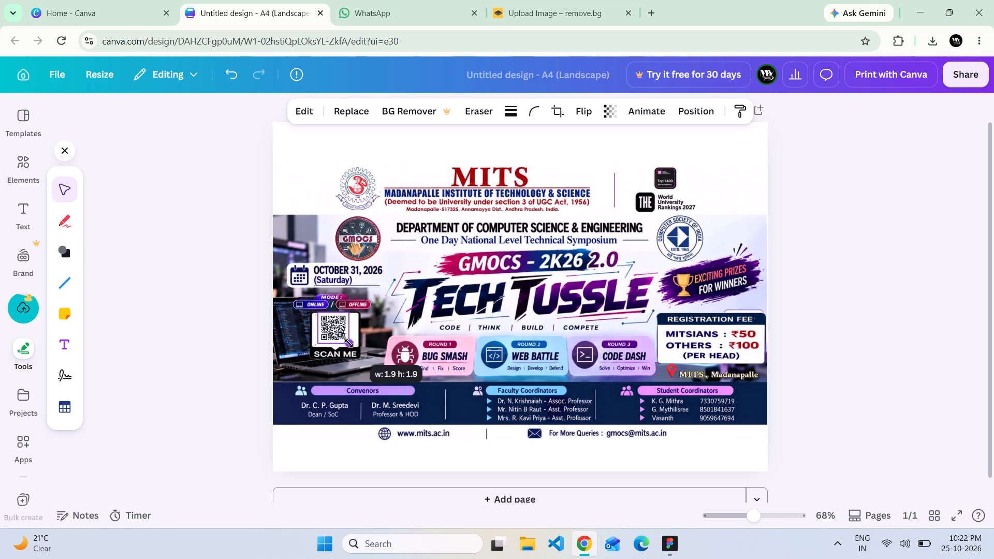
{"action": "left_click", "coordinate": [375, 353]}
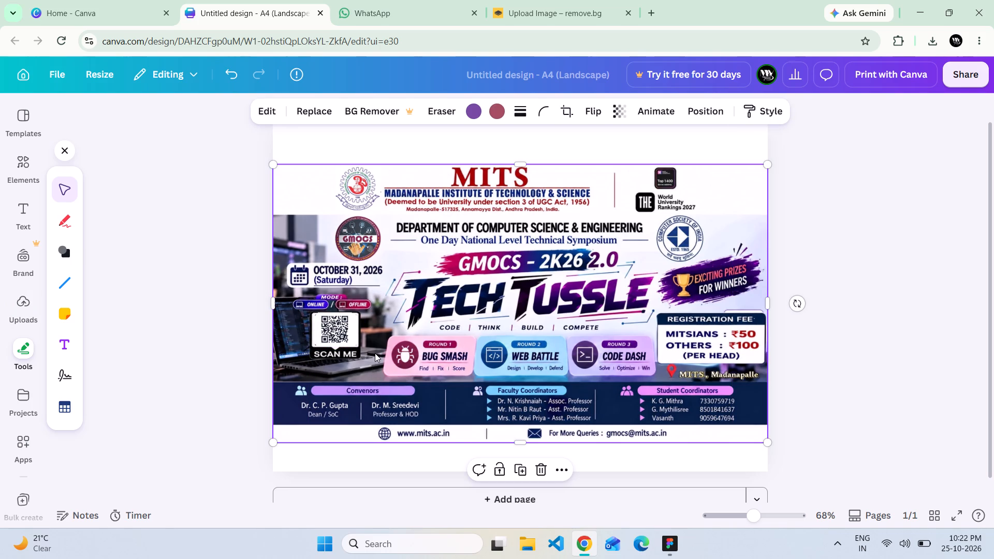
Nudge the white rectangle behind the QR code vertically and slightly left to line it up over the printed QR area.
{"action": "left_click", "coordinate": [316, 334]}
{"action": "key", "text": "Down"}
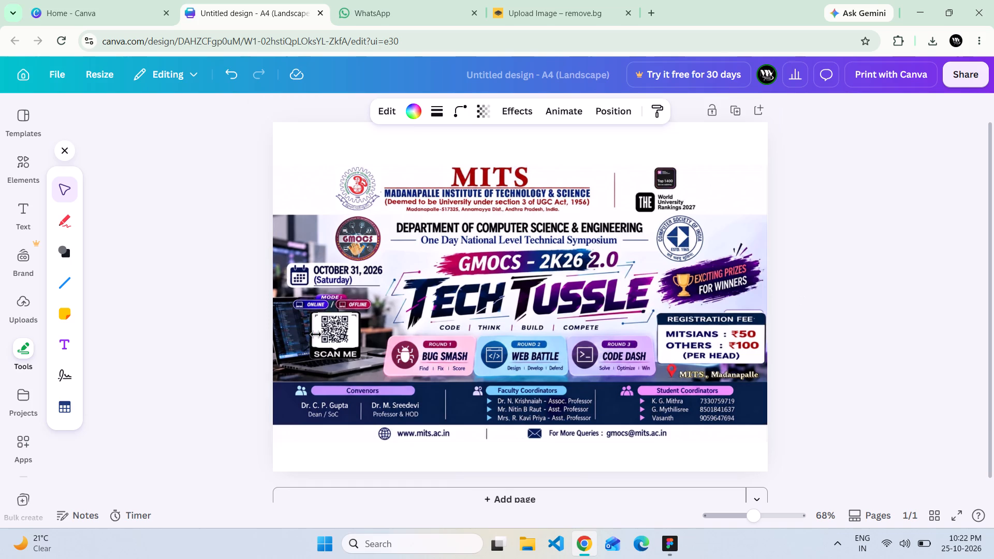
{"action": "key", "text": "Down"}
{"action": "key", "text": "Up"}
{"action": "key", "text": "Up"}
{"action": "key", "text": "Up"}
{"action": "key", "text": "Up"}
{"action": "key", "text": "Down"}
{"action": "key", "text": "Down"}
{"action": "key", "text": "Left"}
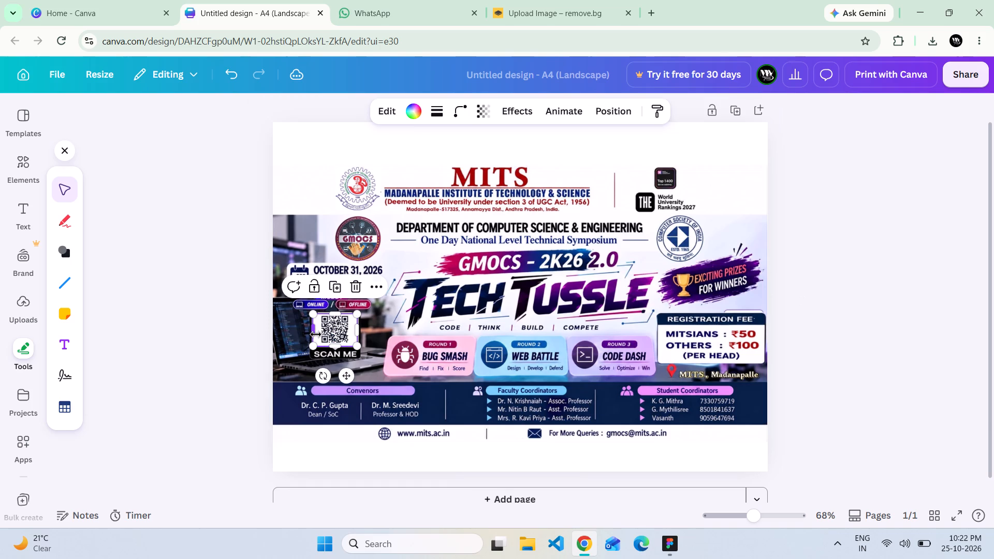
Stretch the white rectangle's right edge slightly outward and fine-tune its position behind the QR code.
{"action": "left_click", "coordinate": [359, 331]}
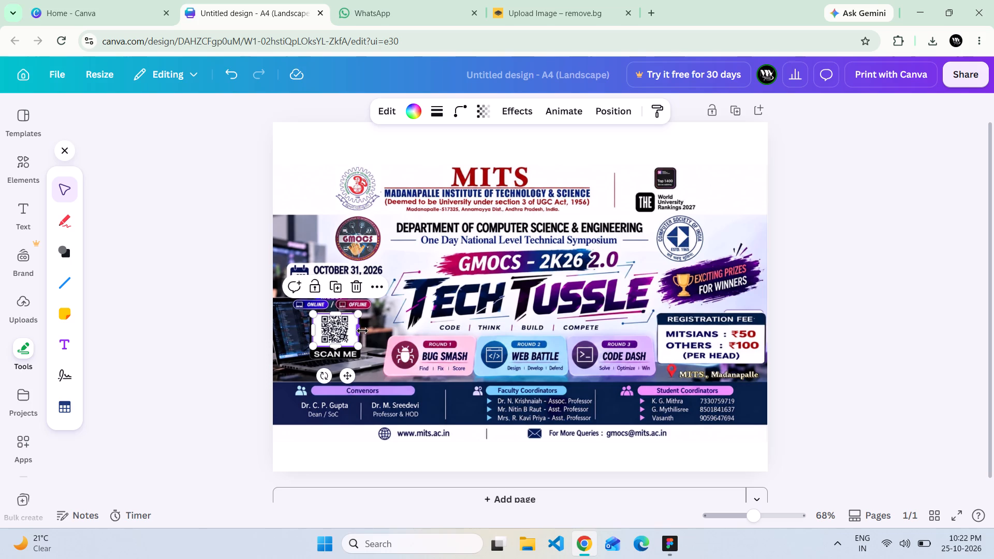
{"action": "key", "text": "Left"}
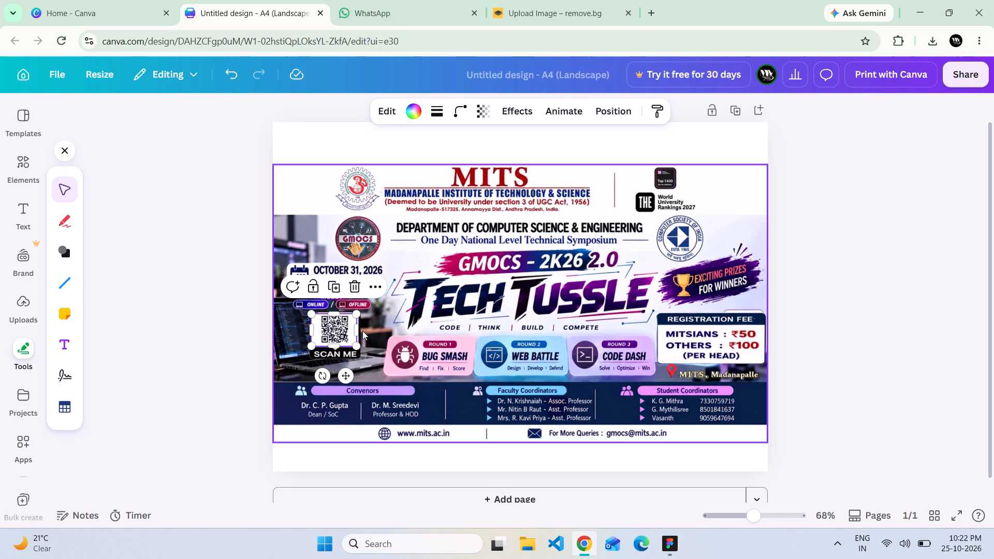
{"action": "key", "text": "Right"}
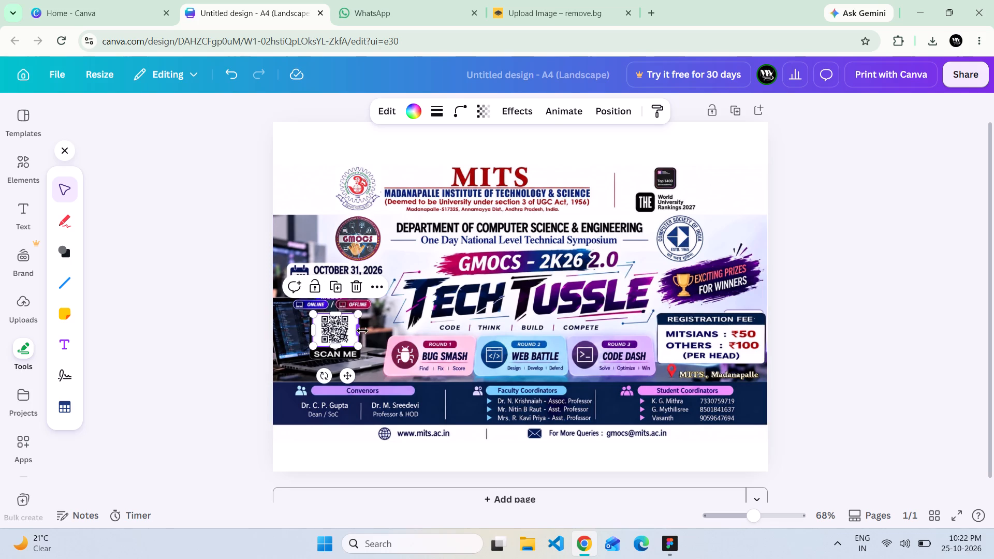
{"action": "key", "text": "Up"}
{"action": "key", "text": "Down"}
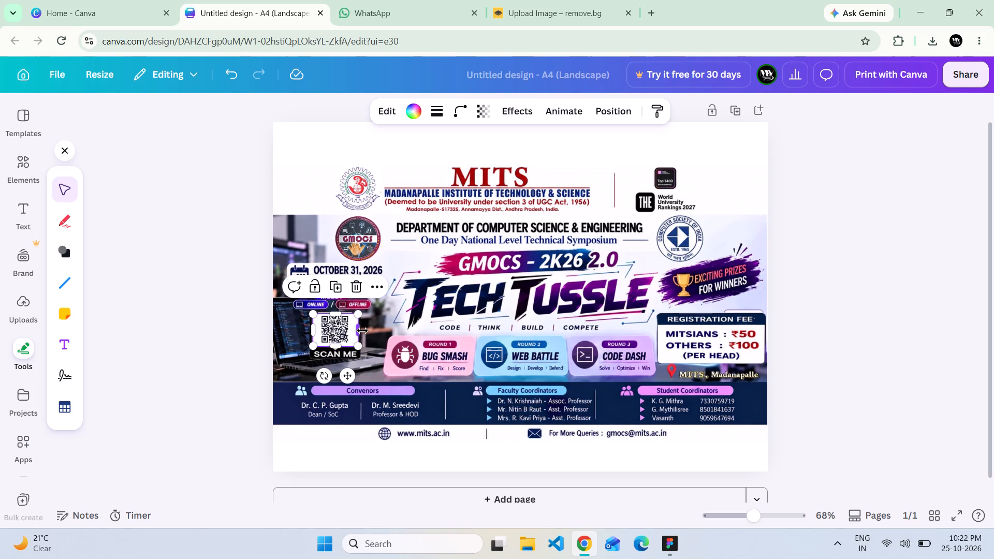
{"action": "left_click", "coordinate": [362, 331]}
{"action": "double_click", "coordinate": [397, 336]}
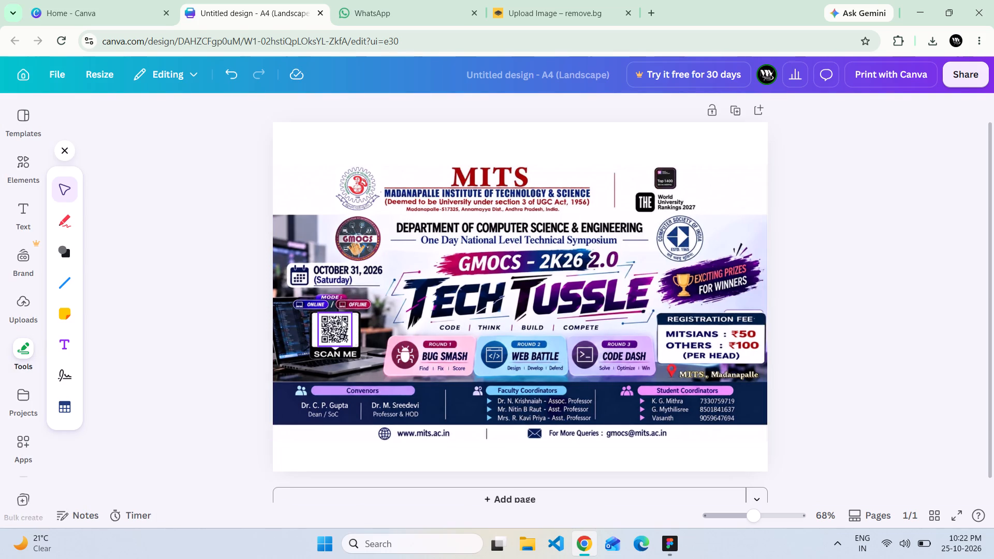
Shrink the QR code to about 1.8 by 1.8 and nudge it down and right to centre it on the white rectangle.
{"action": "left_click", "coordinate": [343, 332]}
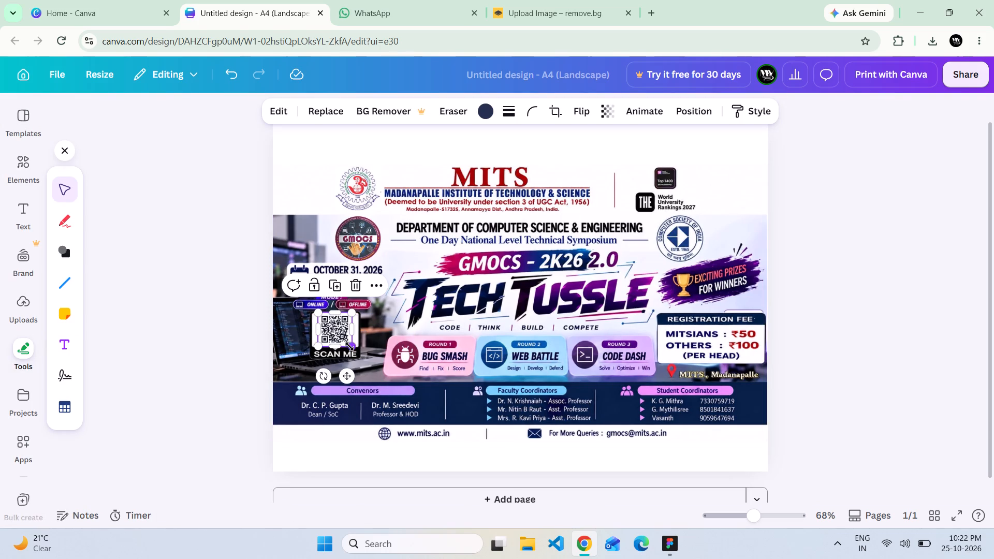
{"action": "left_click", "coordinate": [350, 346]}
{"action": "left_click", "coordinate": [353, 345]}
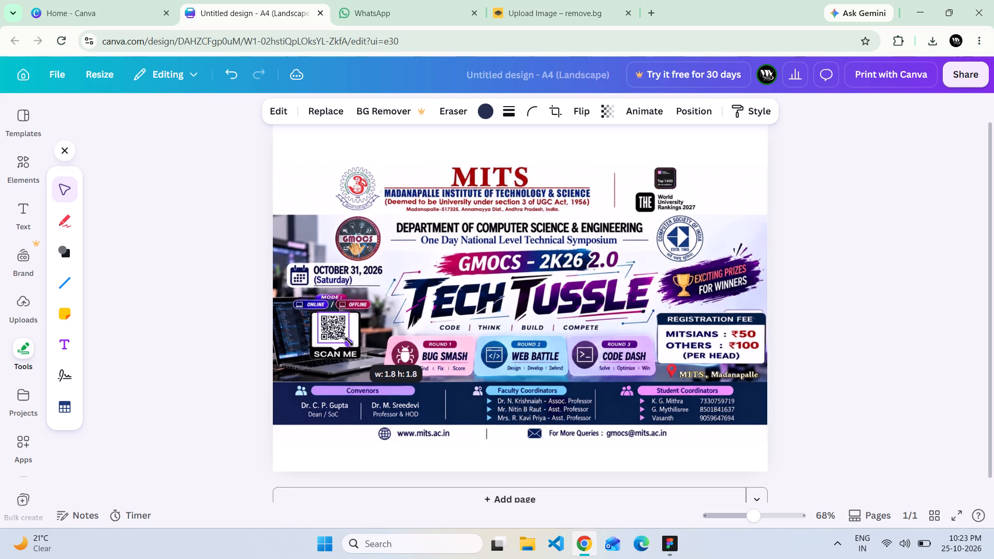
{"action": "key", "text": "Down"}
{"action": "key", "text": "Down"}
{"action": "key", "text": "Right"}
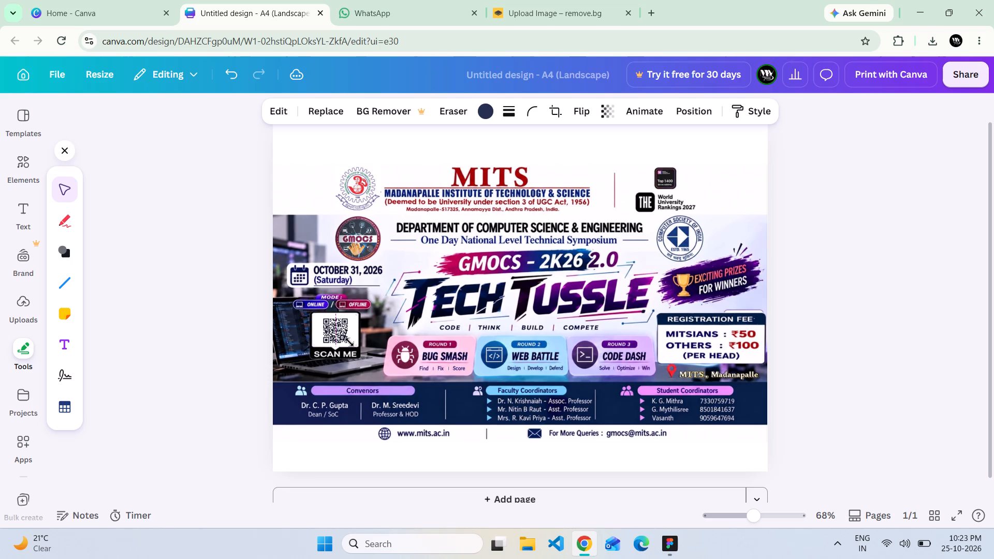
{"action": "key", "text": "Up"}
{"action": "key", "text": "Down"}
{"action": "key", "text": "Up"}
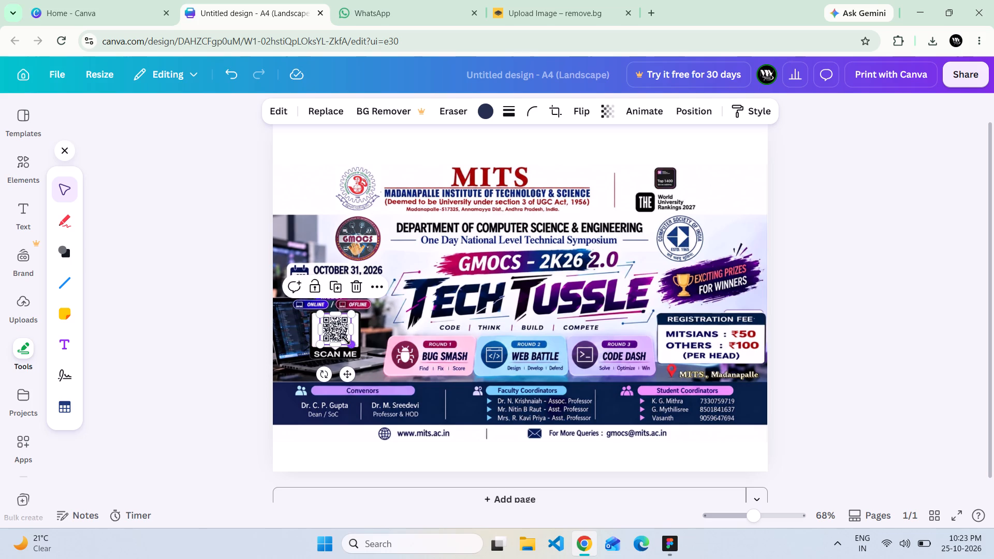
Widen the QR code from its right side to about 2 by 1.9.
{"action": "left_click", "coordinate": [352, 329]}
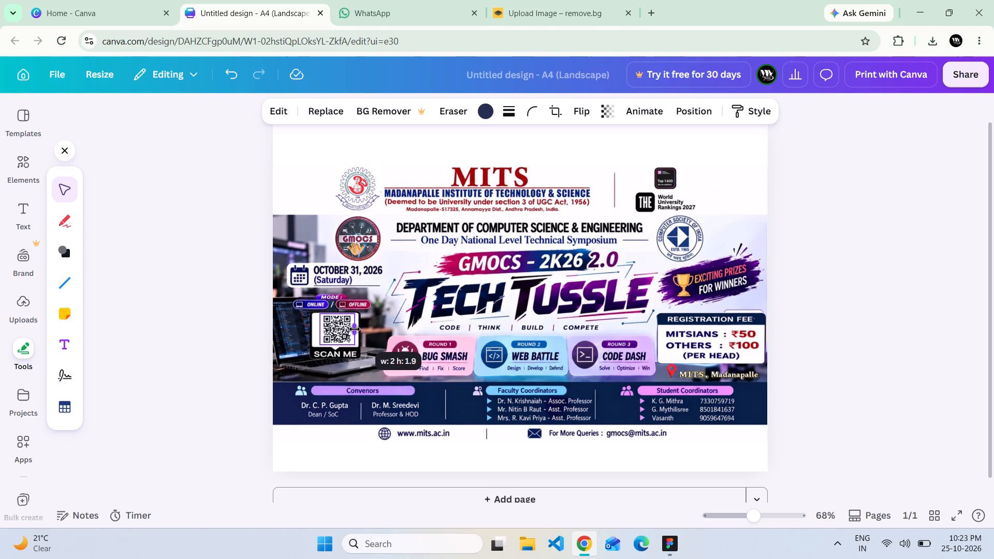
{"action": "left_click", "coordinate": [386, 364]}
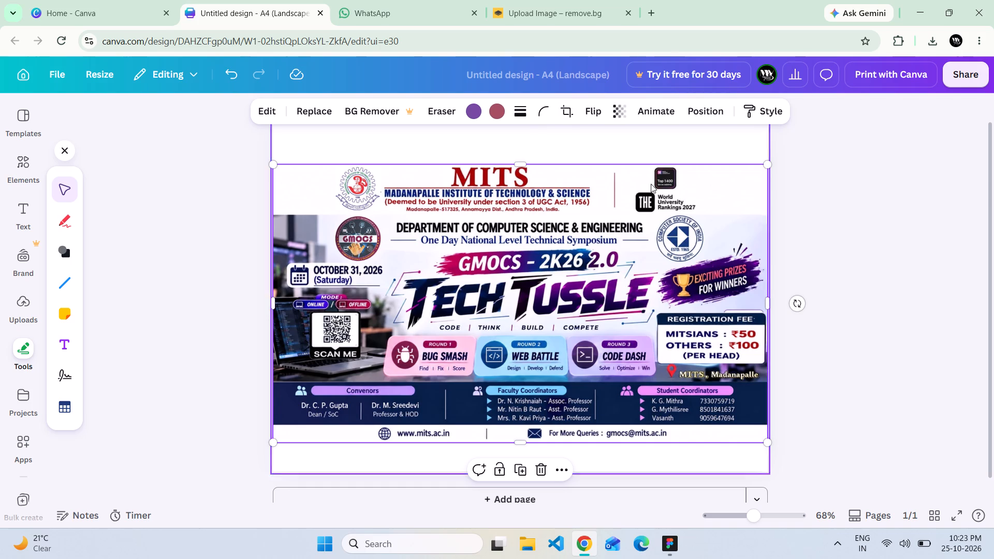
Open the download options for the selected poster image and choose JPG as the file type.
{"action": "left_click", "coordinate": [286, 173]}
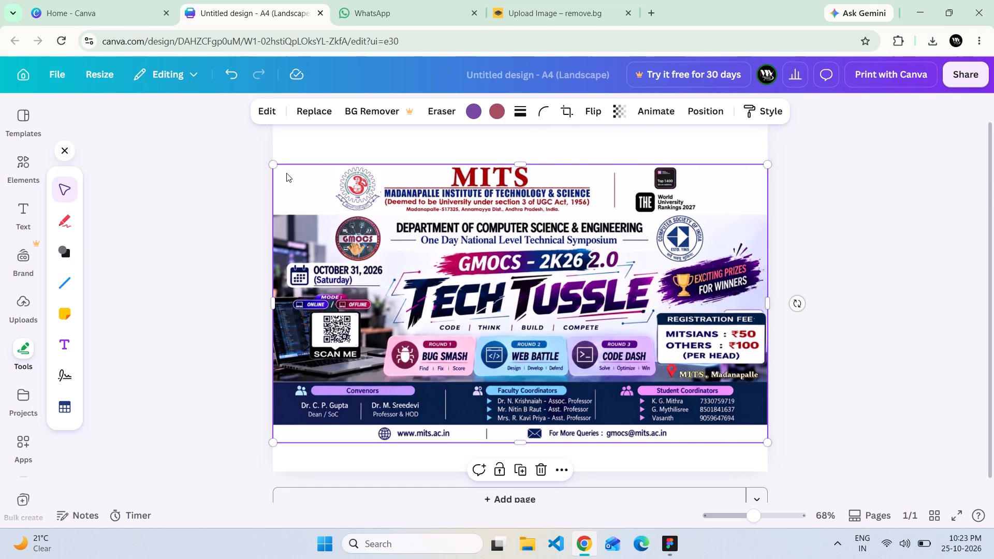
{"action": "right_click", "coordinate": [286, 173]}
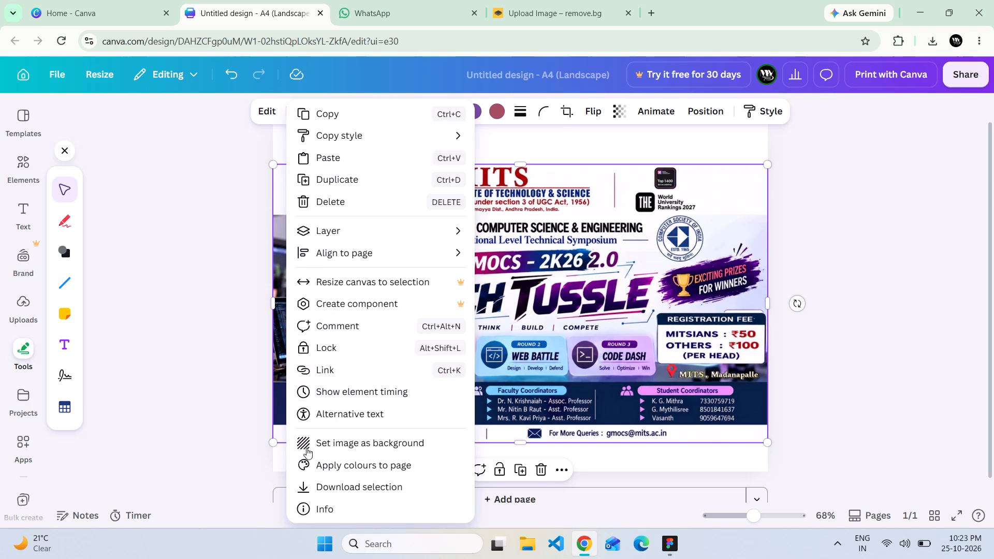
{"action": "left_click", "coordinate": [322, 486]}
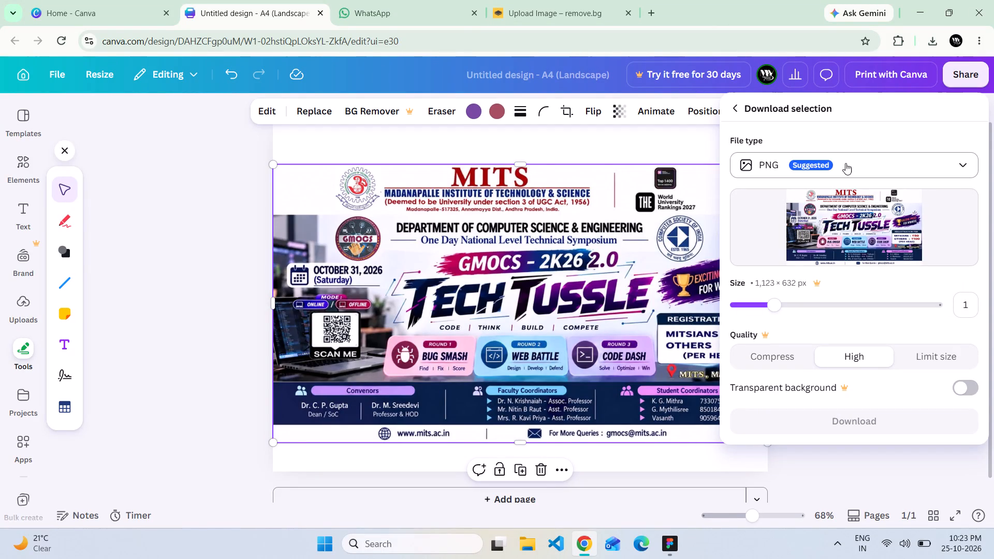
{"action": "left_click", "coordinate": [815, 159]}
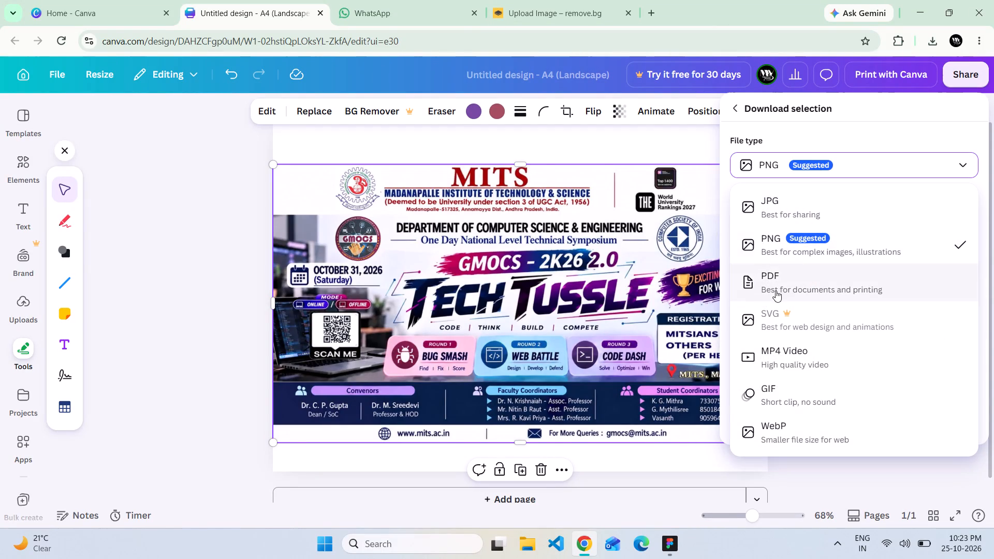
{"action": "left_click", "coordinate": [823, 203]}
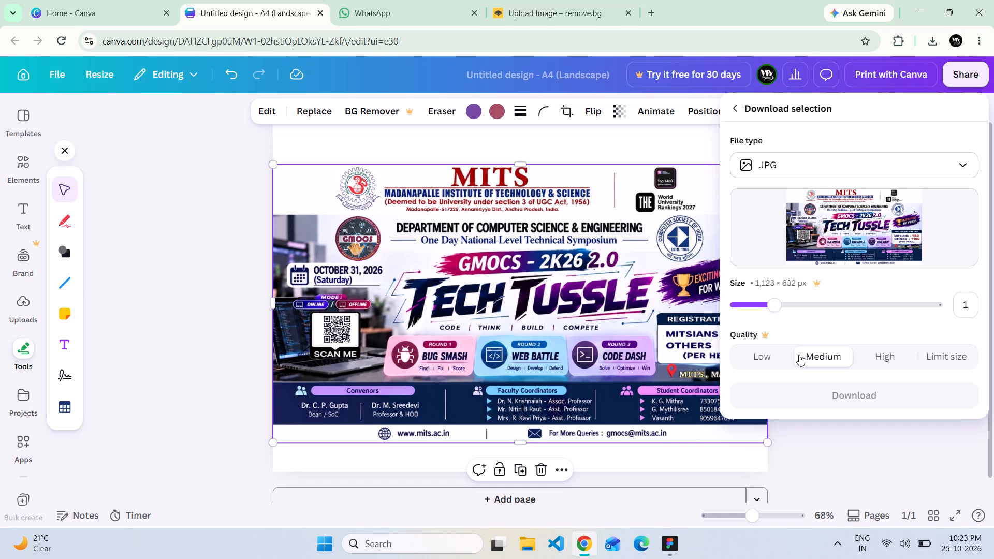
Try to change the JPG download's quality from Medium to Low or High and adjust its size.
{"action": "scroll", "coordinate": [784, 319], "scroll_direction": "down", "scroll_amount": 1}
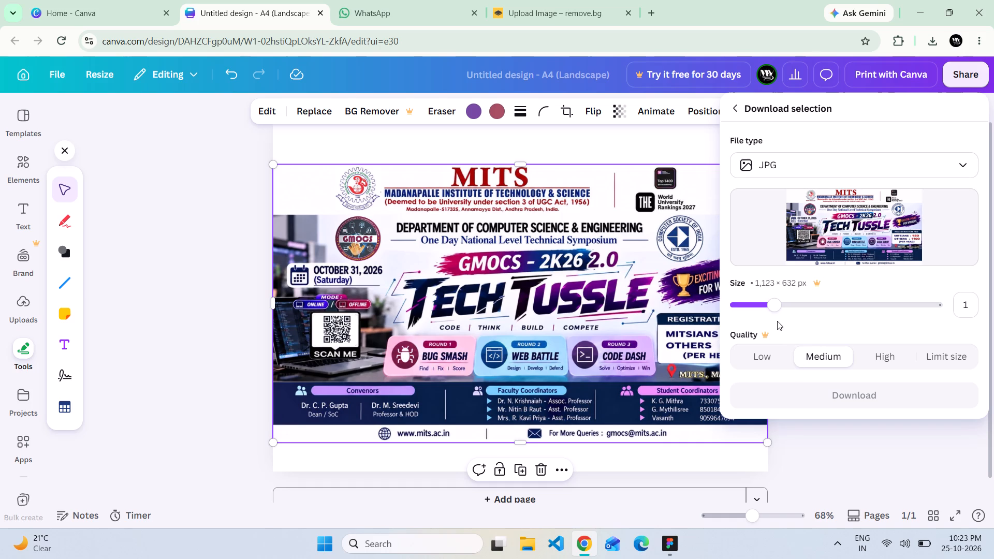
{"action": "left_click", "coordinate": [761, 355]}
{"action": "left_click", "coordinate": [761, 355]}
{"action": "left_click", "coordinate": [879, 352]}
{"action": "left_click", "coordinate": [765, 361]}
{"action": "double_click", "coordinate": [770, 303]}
Switch the download file type to PNG and download the selected poster image.
{"action": "left_click", "coordinate": [792, 155]}
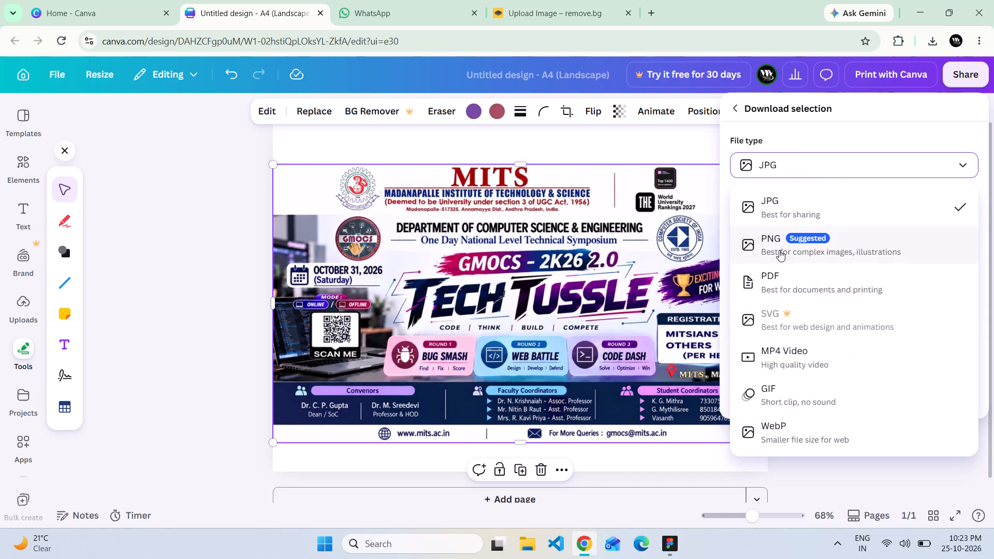
{"action": "left_click", "coordinate": [779, 250]}
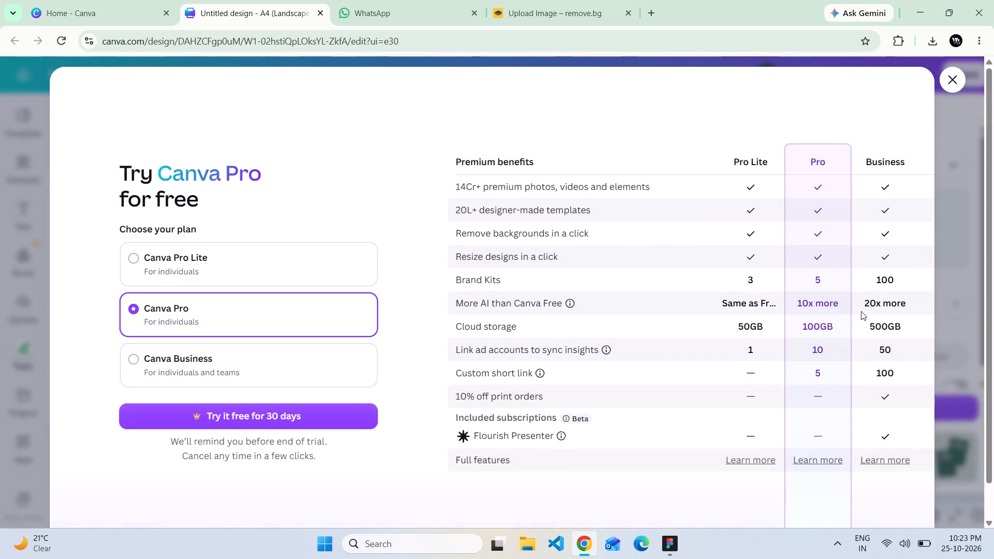
{"action": "left_click", "coordinate": [959, 80]}
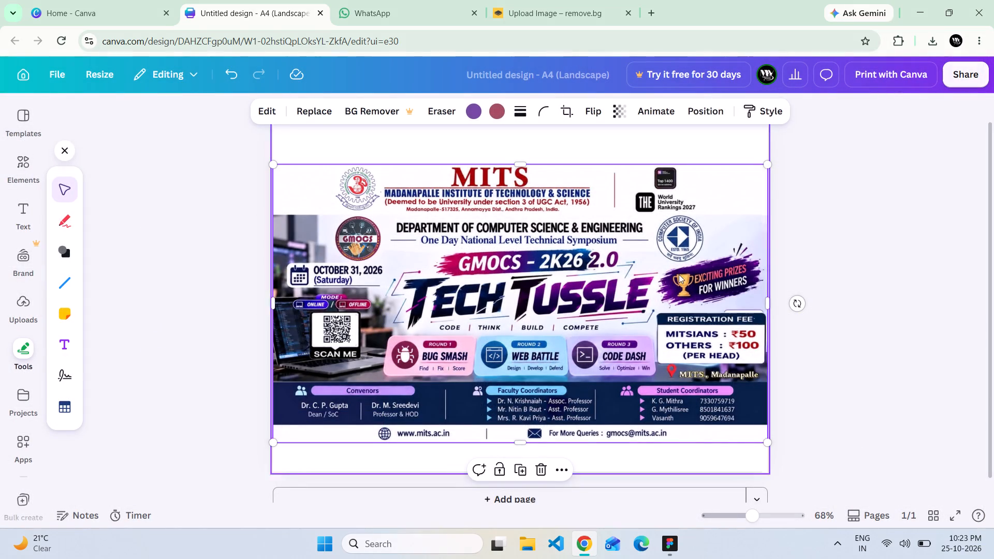
{"action": "right_click", "coordinate": [611, 180]}
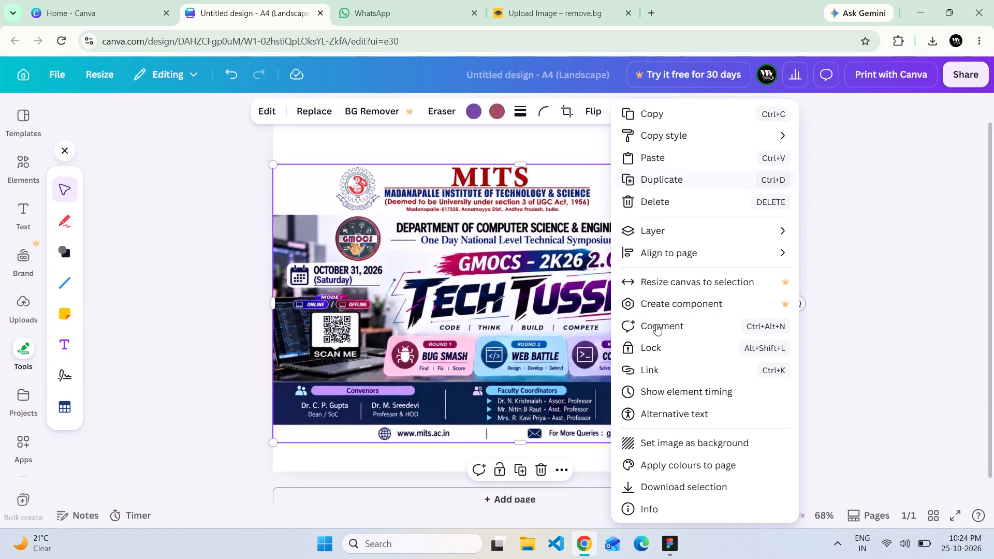
{"action": "left_click", "coordinate": [633, 484]}
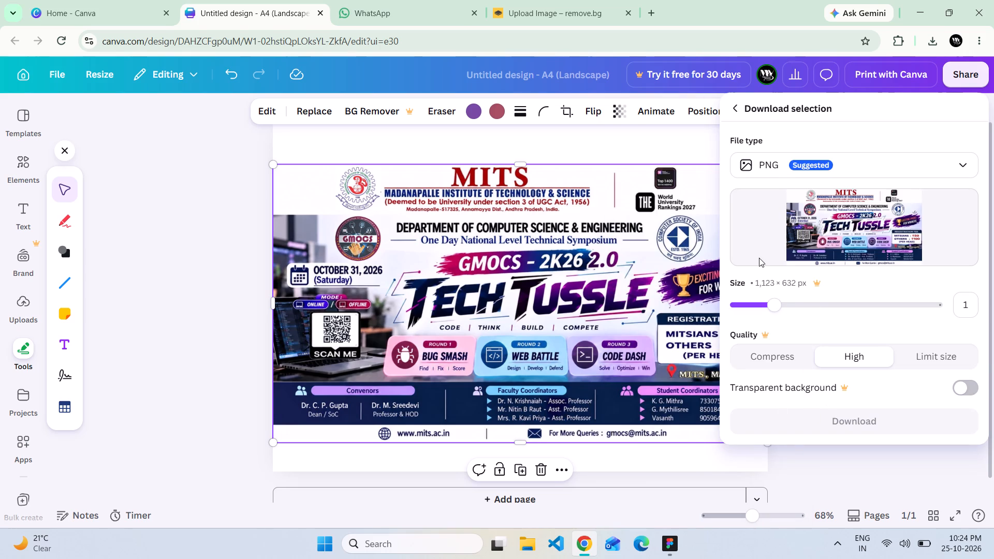
{"action": "left_click", "coordinate": [741, 158]}
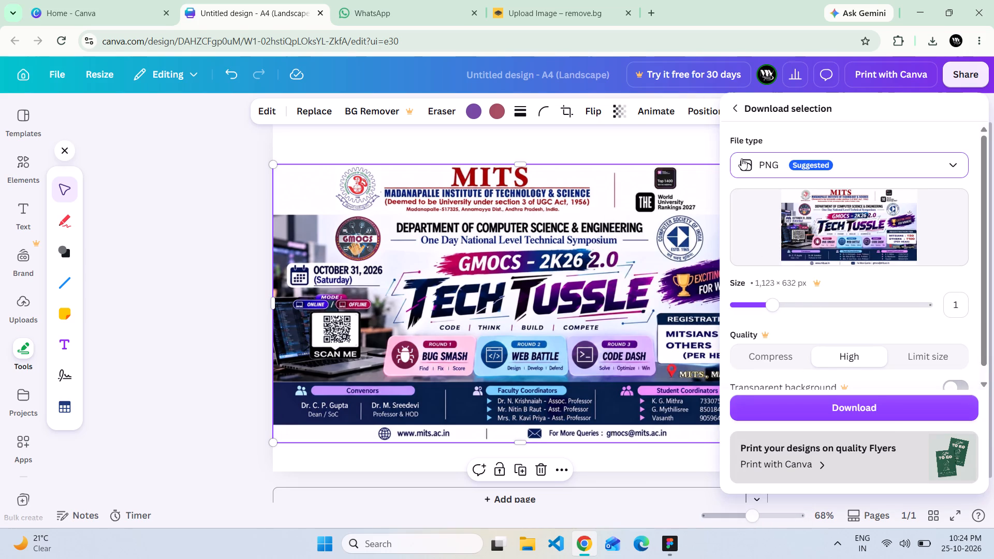
{"action": "left_click", "coordinate": [741, 158]}
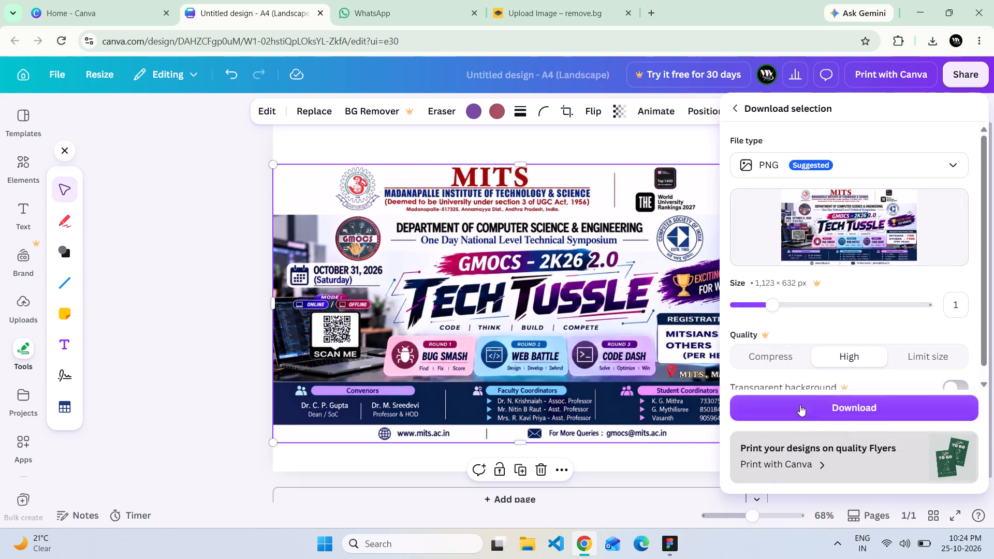
{"action": "left_click", "coordinate": [797, 405]}
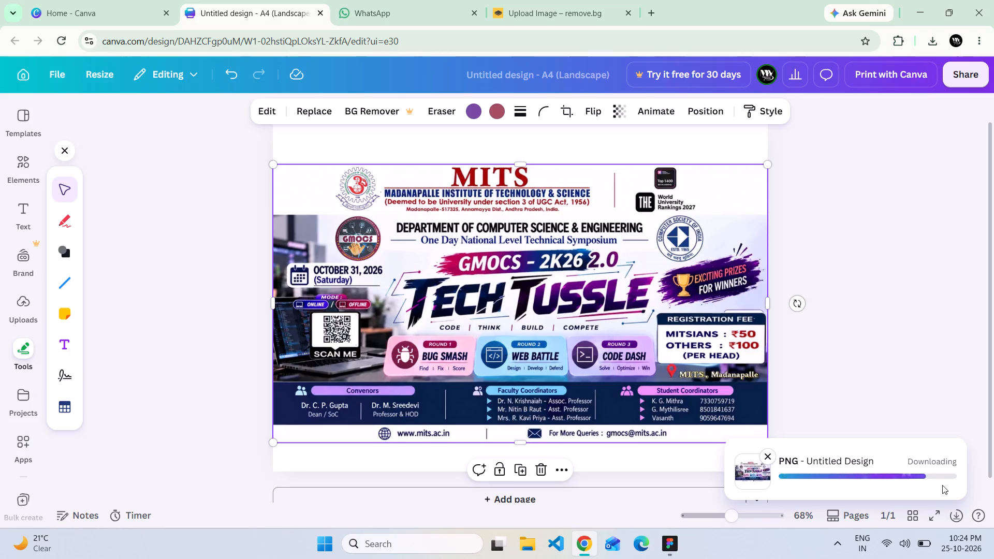
{"action": "left_click", "coordinate": [911, 477]}
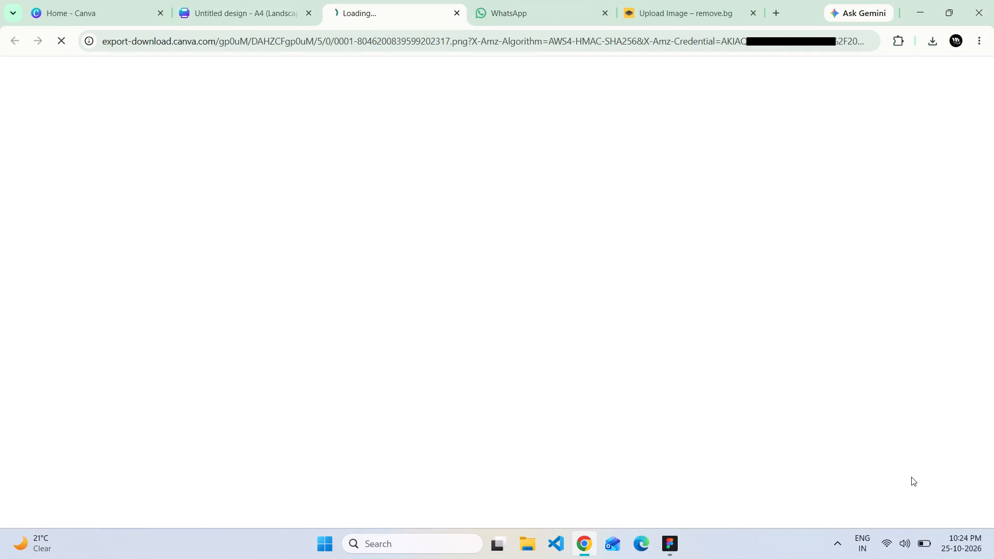
{"action": "left_click", "coordinate": [458, 11]}
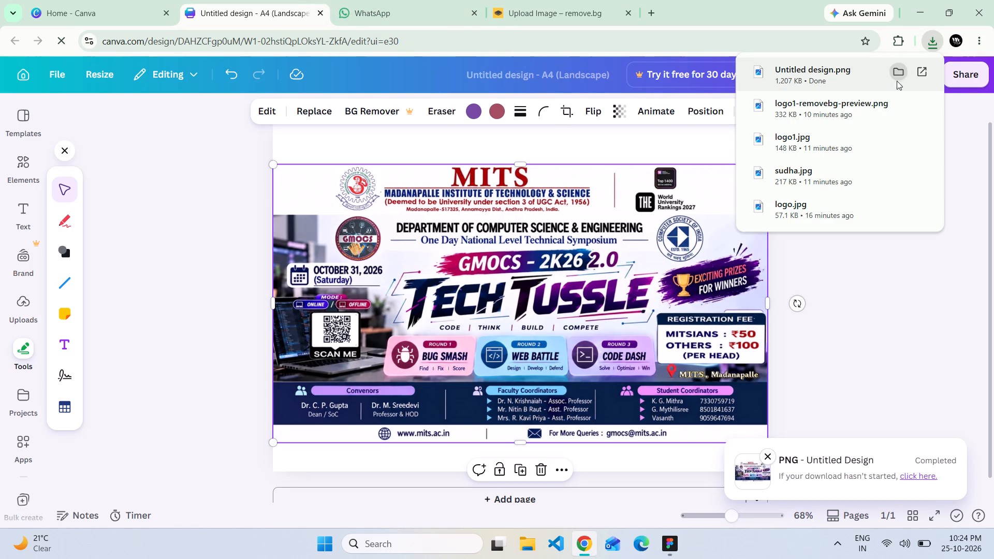
Open the downloaded Untitled design PNG from the Downloads folder, examine the poster, and close it.
{"action": "left_click", "coordinate": [901, 78]}
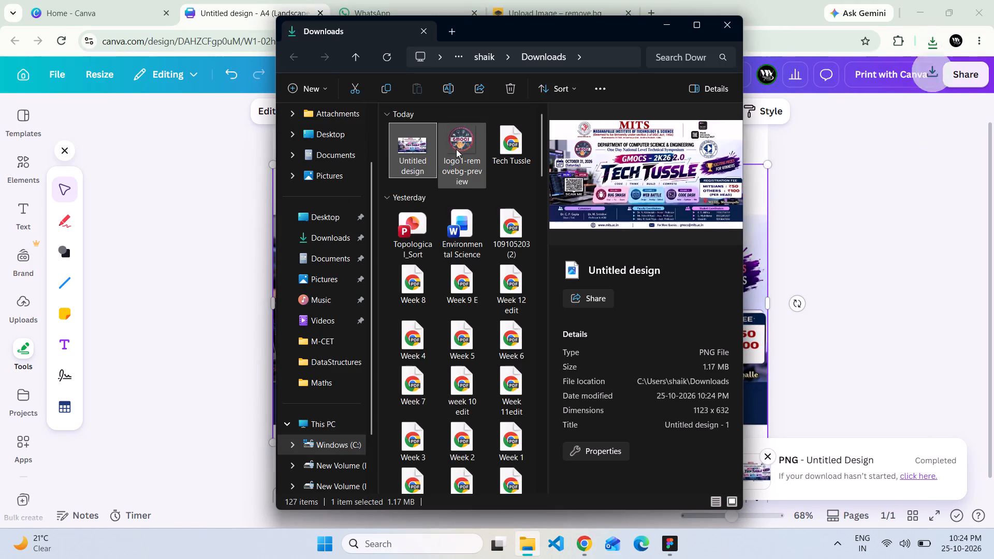
{"action": "double_click", "coordinate": [422, 149]}
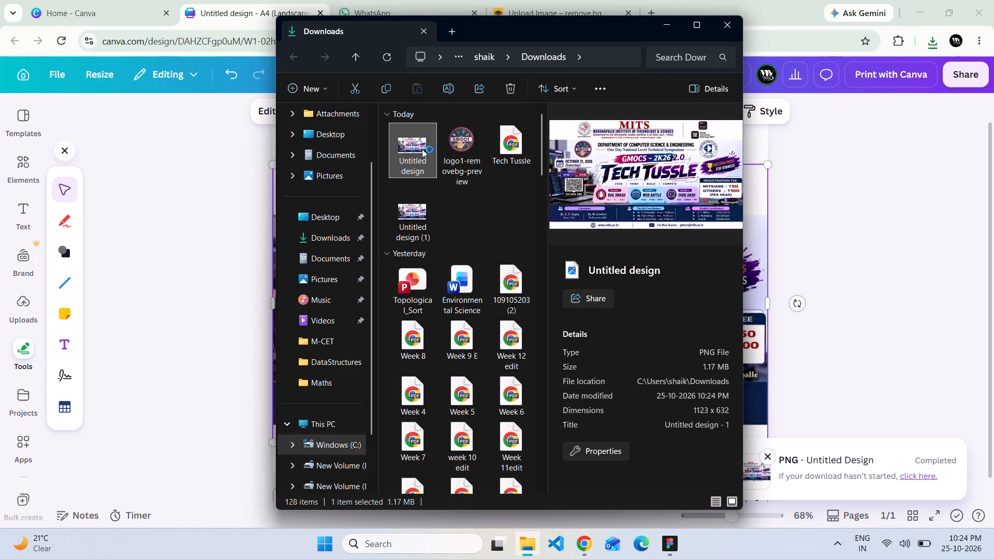
{"action": "scroll", "coordinate": [281, 131], "scroll_direction": "up", "scroll_amount": 2, "text": "ctrl"}
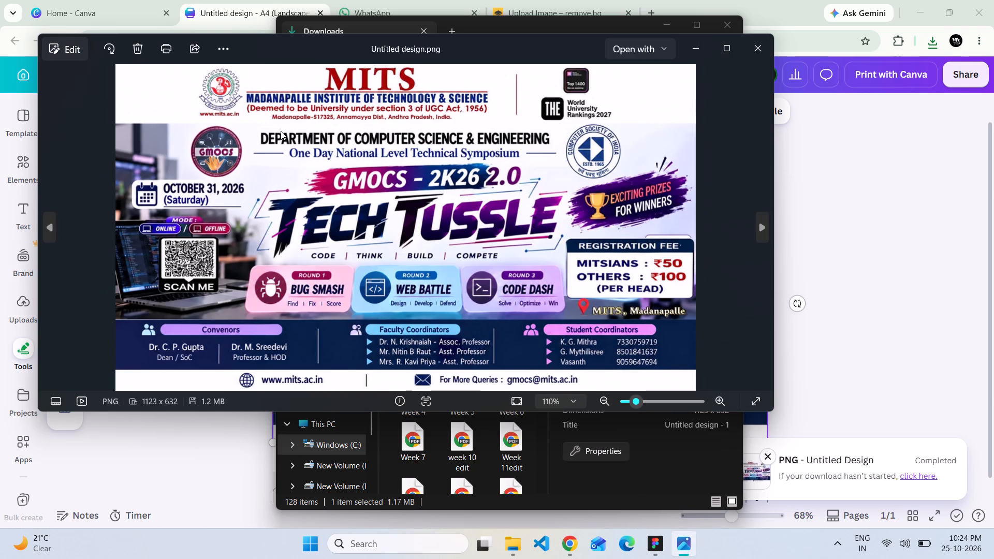
{"action": "scroll", "coordinate": [281, 131], "scroll_direction": "up", "scroll_amount": 3, "text": "ctrl"}
{"action": "scroll", "coordinate": [281, 131], "scroll_direction": "down", "scroll_amount": 7, "text": "ctrl"}
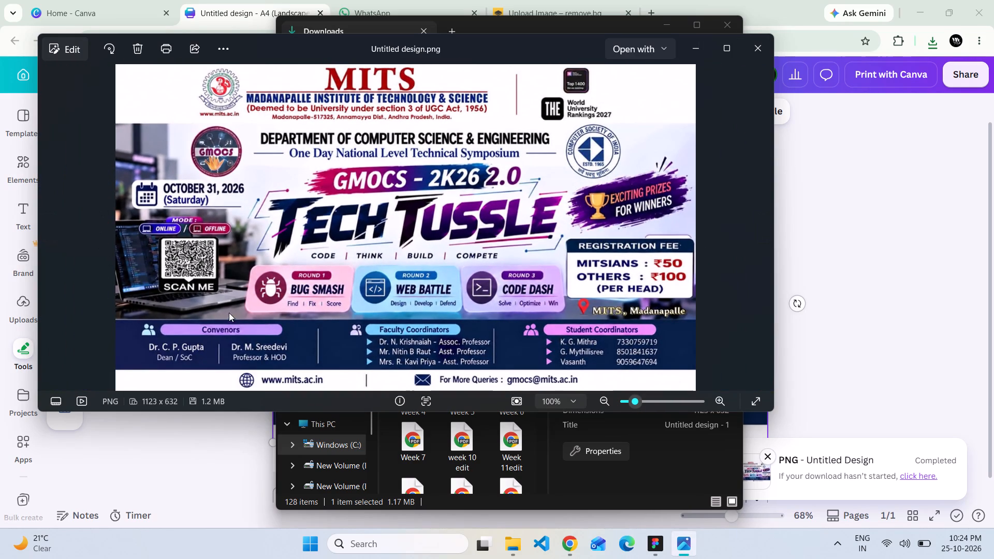
{"action": "left_click", "coordinate": [755, 45]}
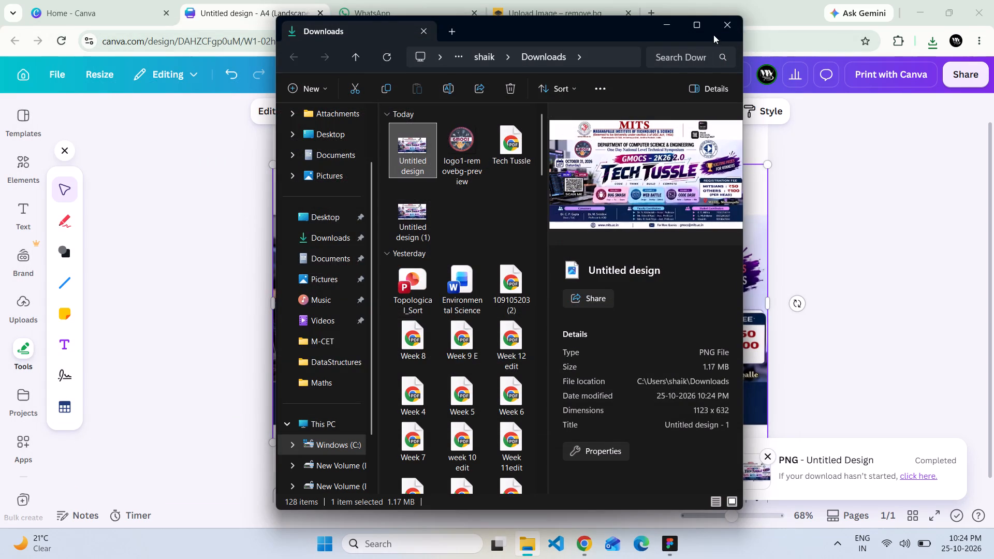
{"action": "left_click", "coordinate": [725, 28]}
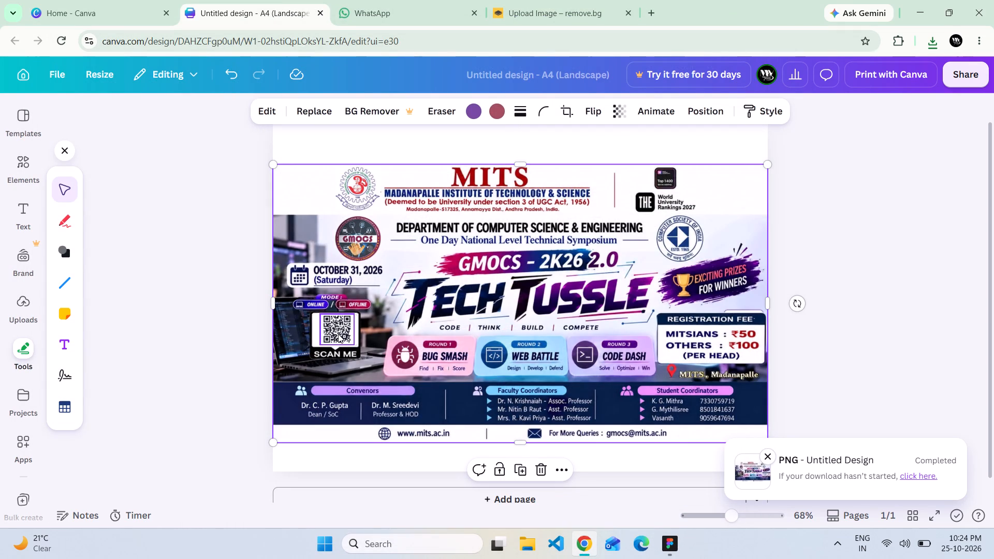
Add the MITS logo, GMOCS logo, QR code and its white rectangle to the poster selection and download it as JPG.
{"action": "left_click", "coordinate": [342, 182], "text": "shift"}
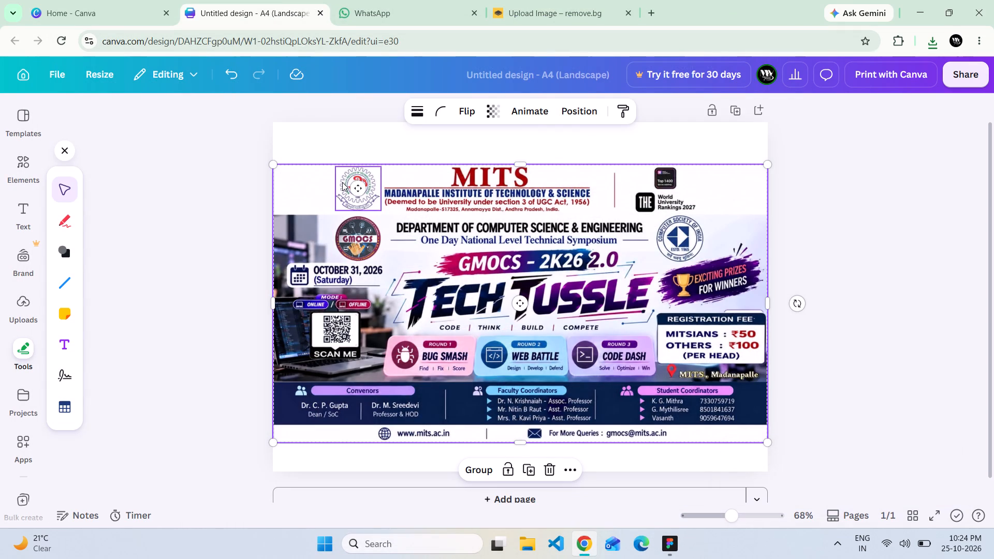
{"action": "left_click", "coordinate": [349, 241], "text": "shift"}
{"action": "left_click", "coordinate": [334, 336], "text": "shift"}
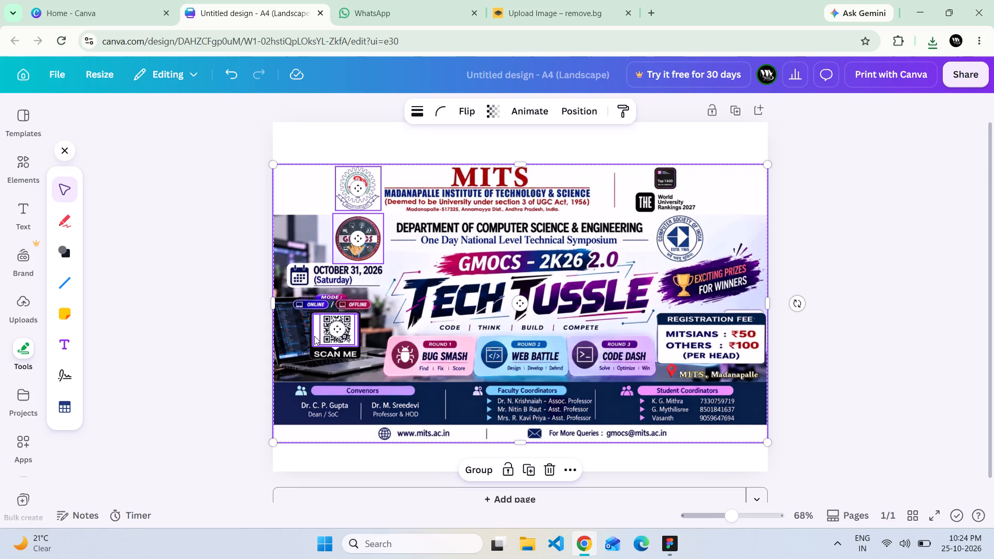
{"action": "left_click", "coordinate": [314, 336], "text": "shift"}
{"action": "right_click", "coordinate": [507, 210]}
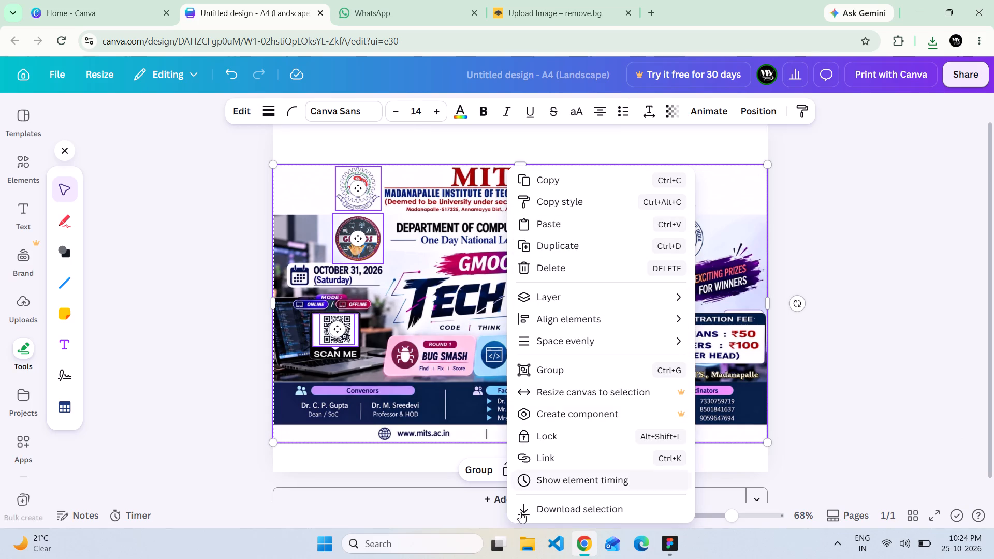
{"action": "left_click", "coordinate": [543, 517]}
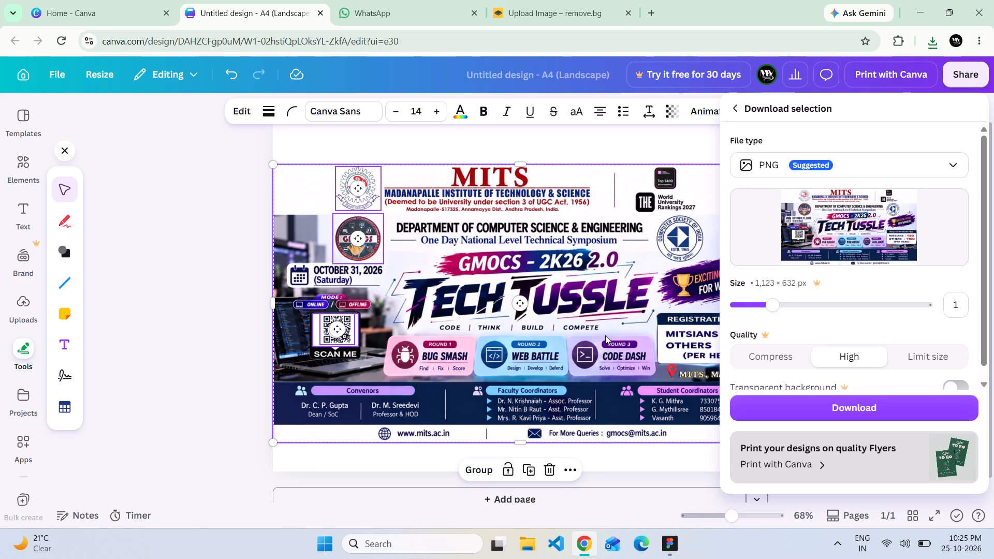
{"action": "left_click", "coordinate": [791, 165]}
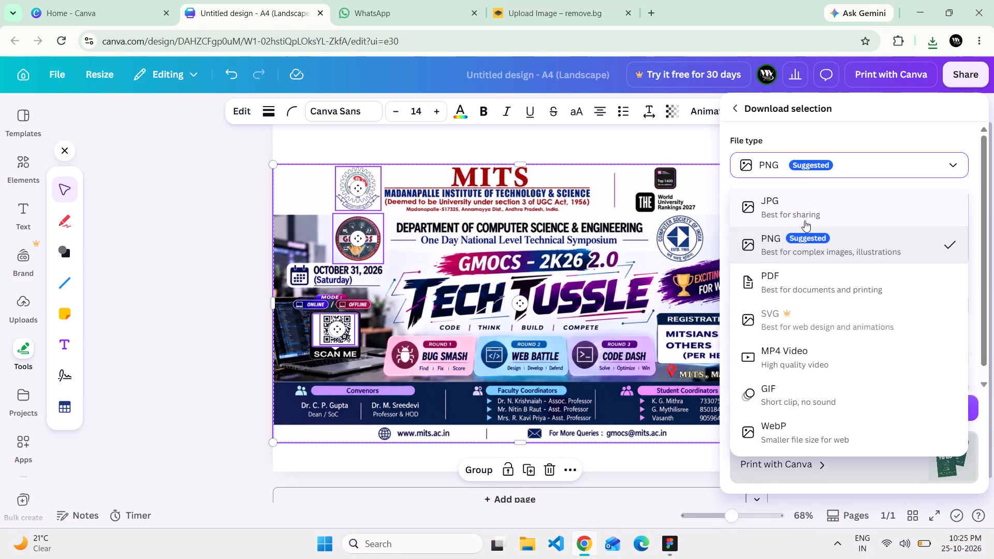
{"action": "left_click", "coordinate": [786, 203]}
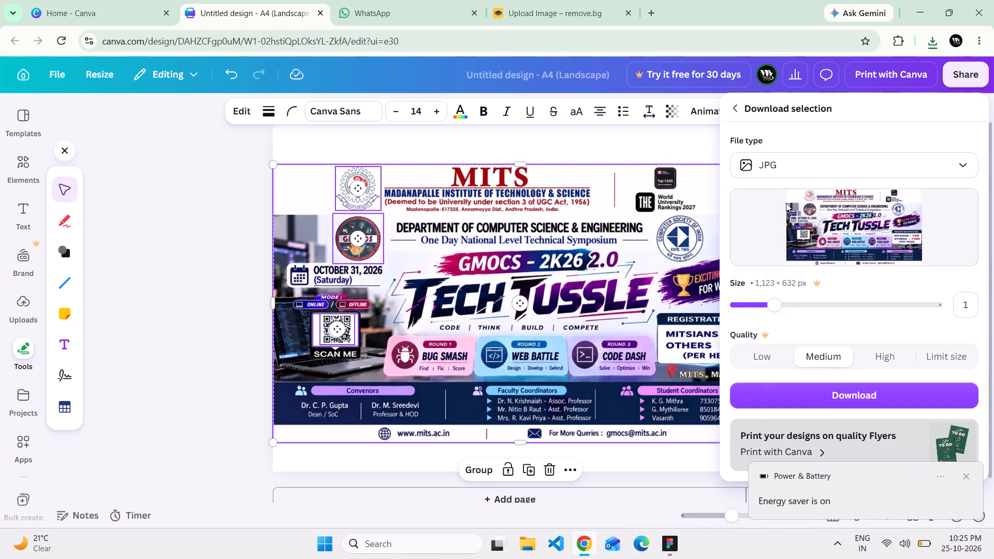
{"action": "left_click", "coordinate": [834, 396]}
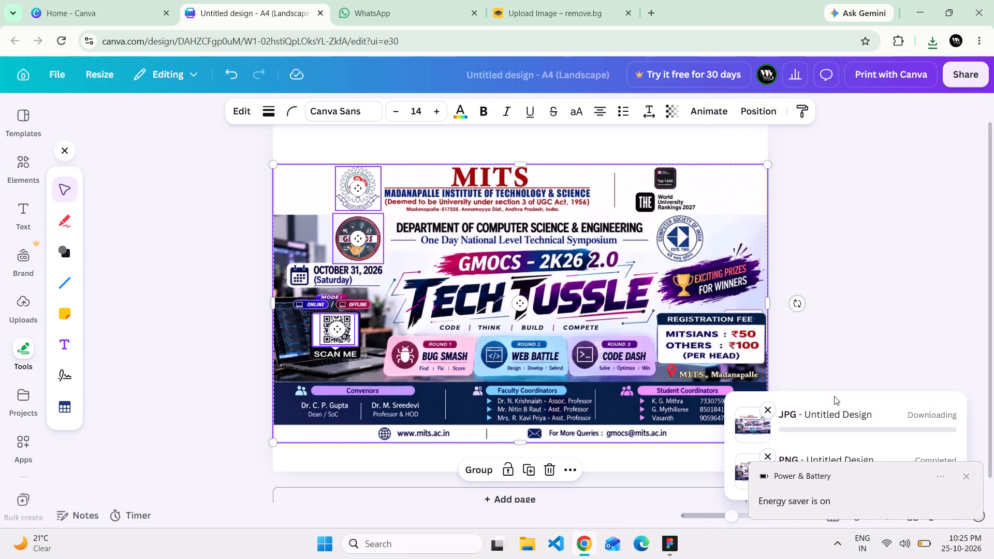
{"action": "left_click", "coordinate": [968, 478]}
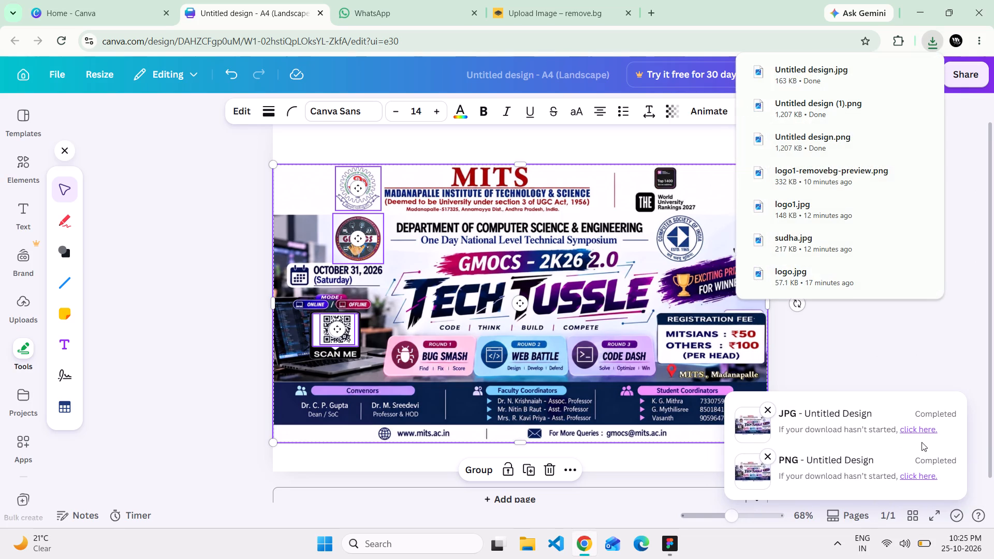
Open the downloaded Untitled design JPG, examine its logos and QR code up close, then close it and deselect the poster elements.
{"action": "left_click", "coordinate": [894, 68]}
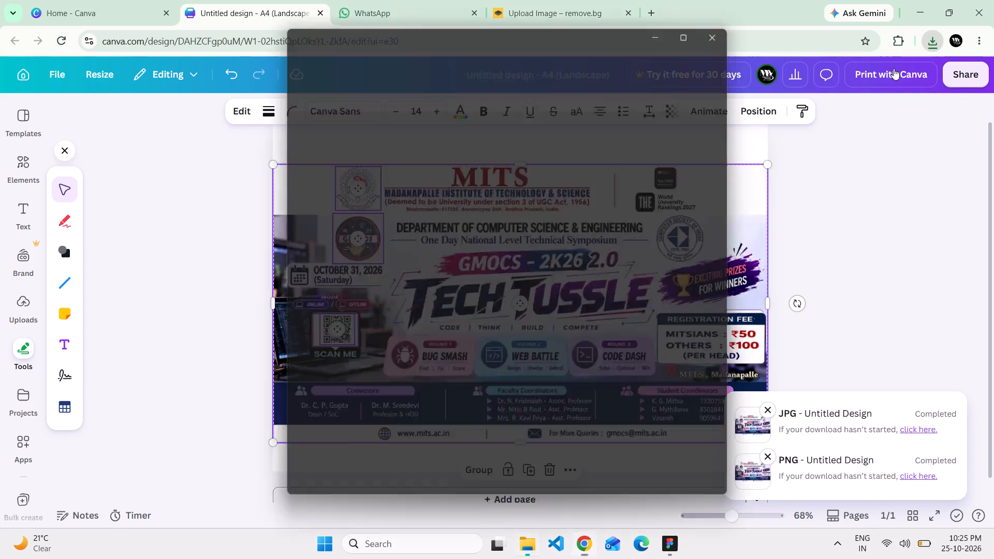
{"action": "double_click", "coordinate": [401, 162]}
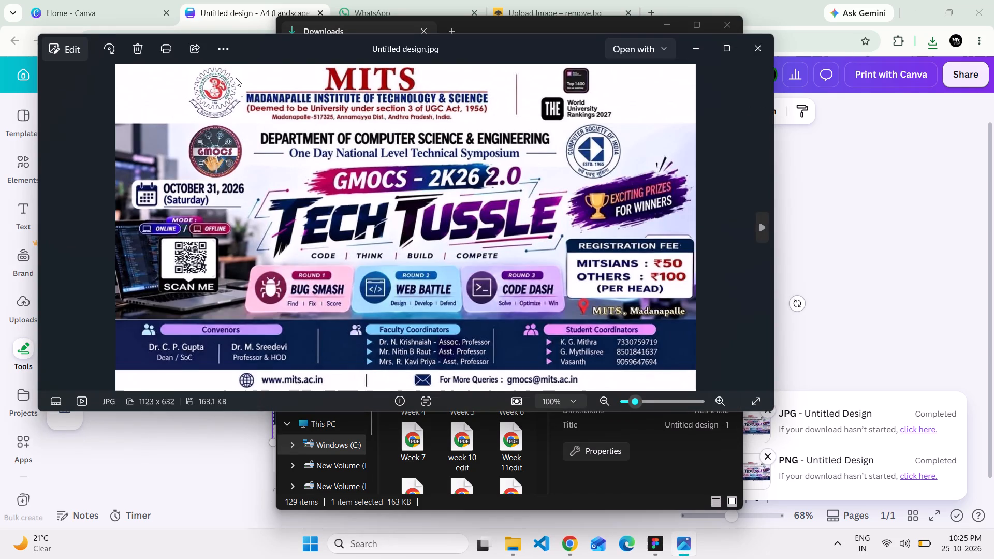
{"action": "scroll", "coordinate": [236, 78], "scroll_direction": "up", "scroll_amount": 9, "text": "ctrl"}
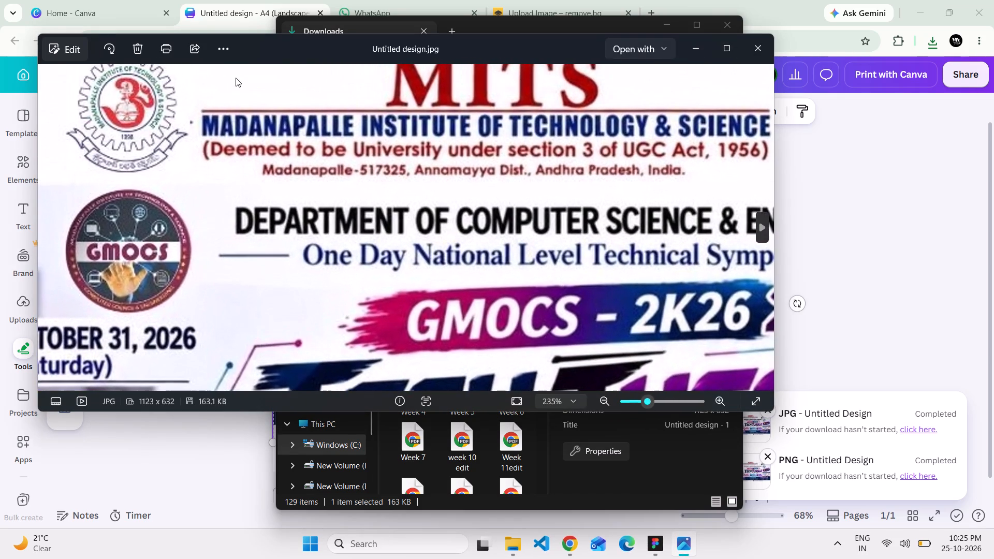
{"action": "scroll", "coordinate": [236, 78], "scroll_direction": "down", "scroll_amount": 6, "text": "ctrl"}
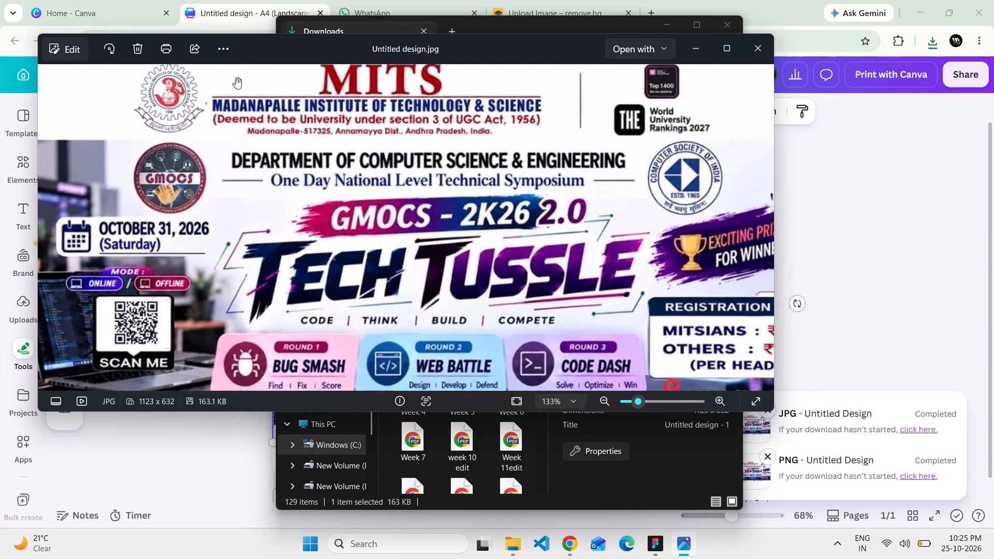
{"action": "scroll", "coordinate": [236, 78], "scroll_direction": "down", "scroll_amount": 5, "text": "ctrl"}
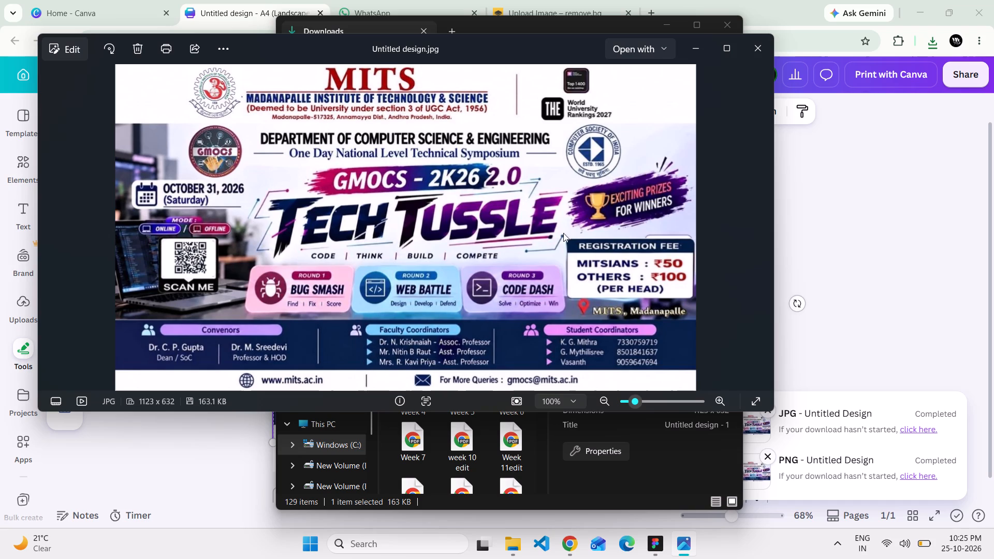
{"action": "left_click", "coordinate": [766, 49]}
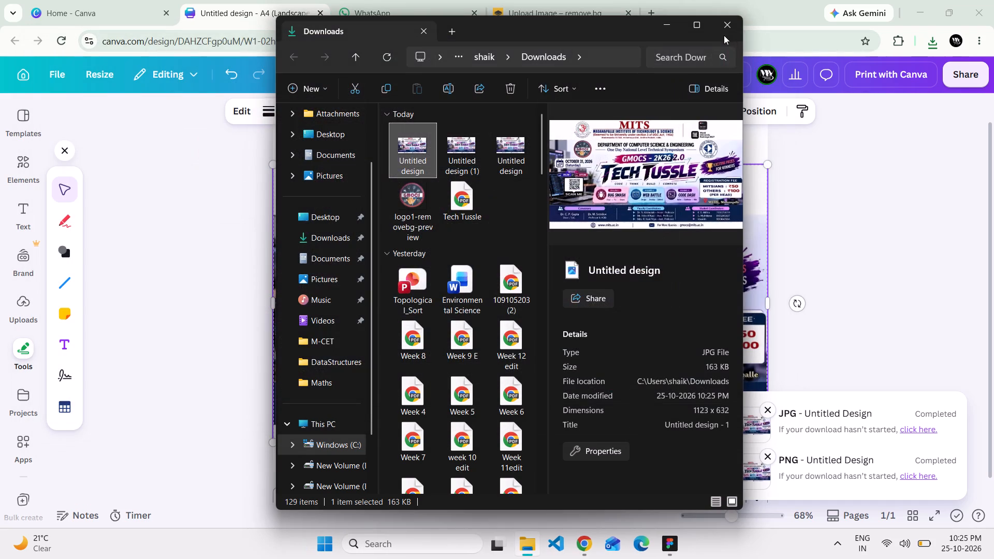
{"action": "left_click", "coordinate": [725, 29]}
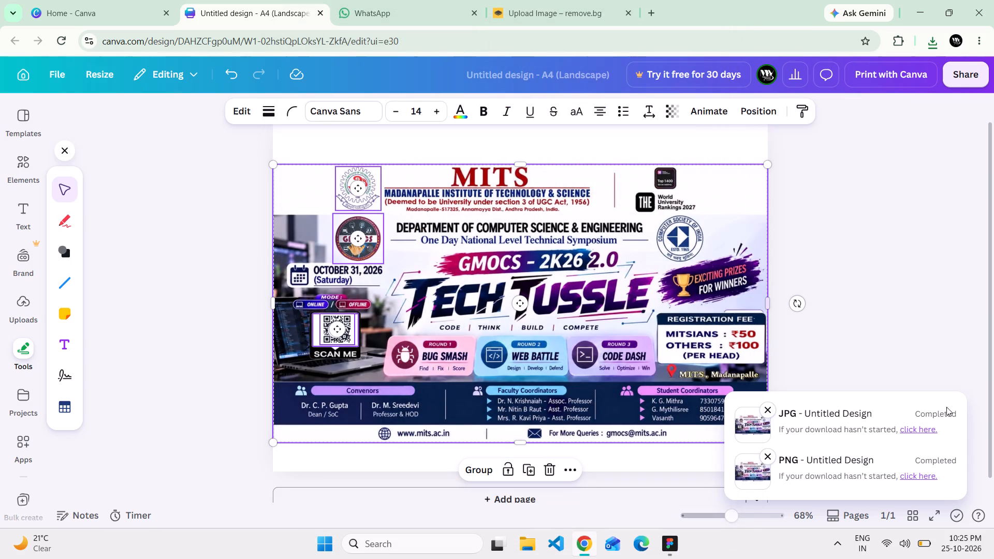
{"action": "left_click", "coordinate": [914, 349]}
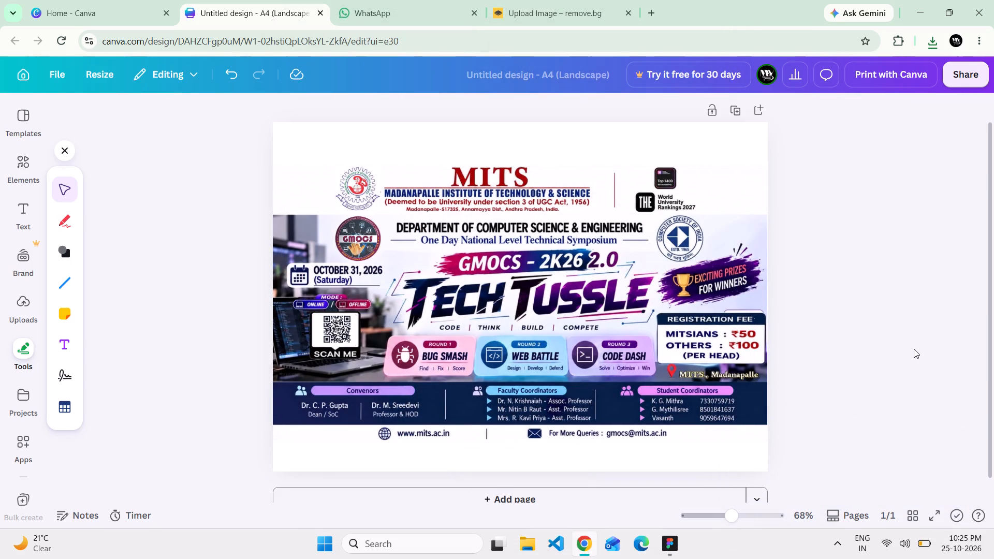
Deselect the poster and capture a rectangular screenshot spanning its full width, from just above the MITS header to just below the website and queries line.
{"action": "left_click", "coordinate": [754, 185]}
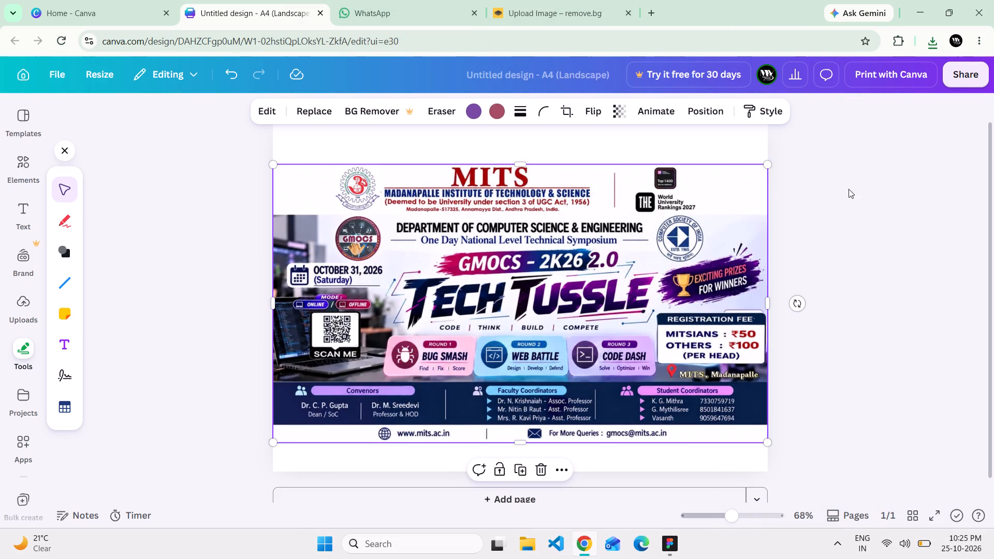
{"action": "left_click", "coordinate": [832, 187]}
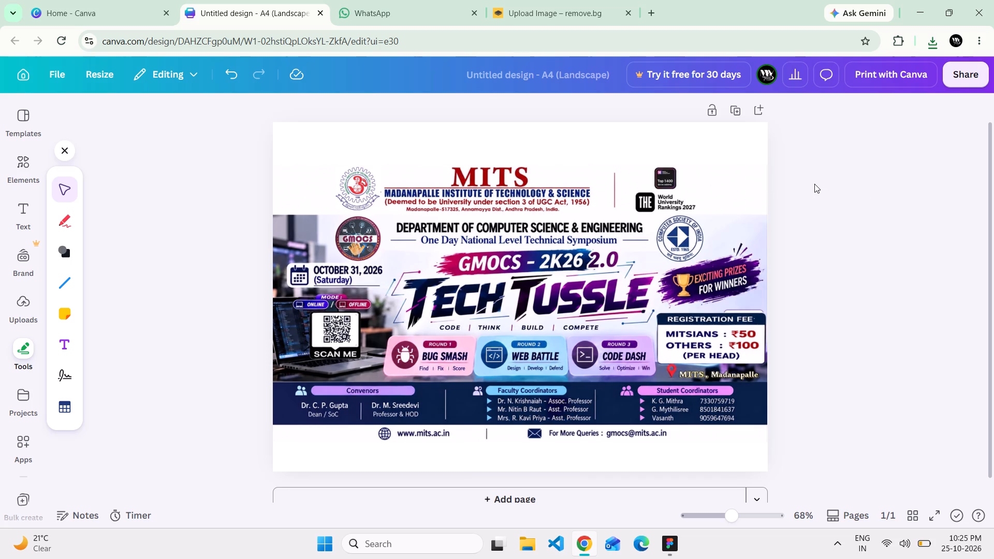
{"action": "key", "text": "Print"}
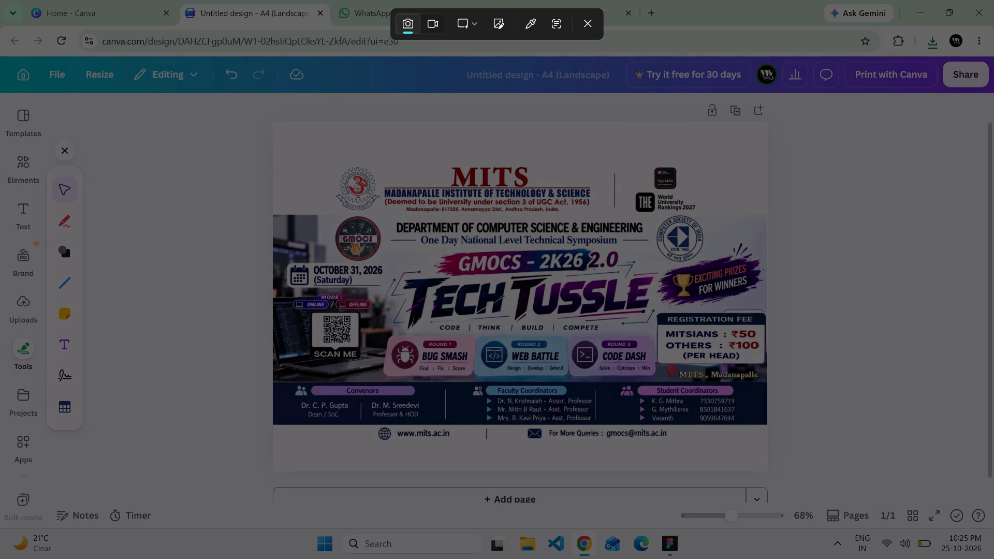
{"action": "left_click_drag", "start_coordinate": [273, 144], "coordinate": [421, 307]}
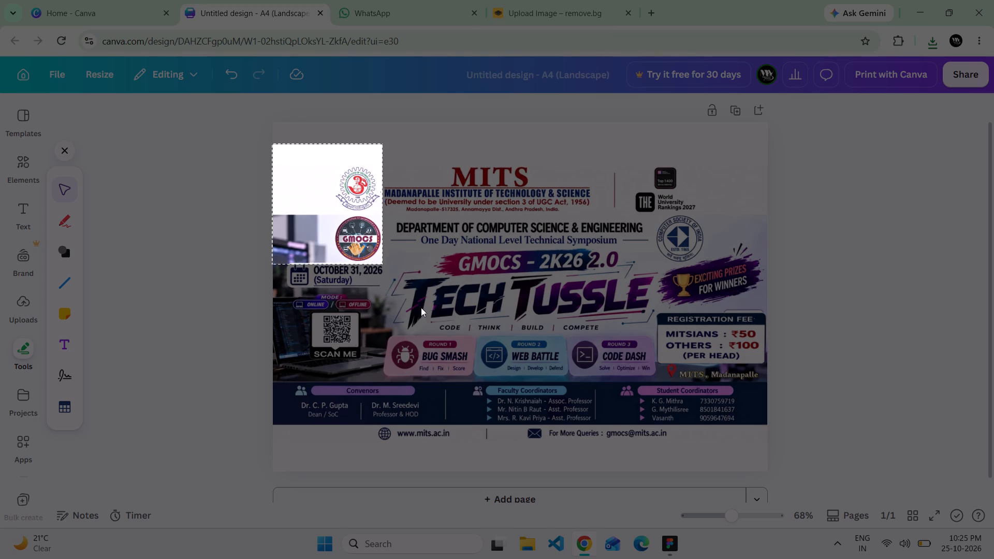
{"action": "left_click_drag", "start_coordinate": [421, 307], "coordinate": [768, 449]}
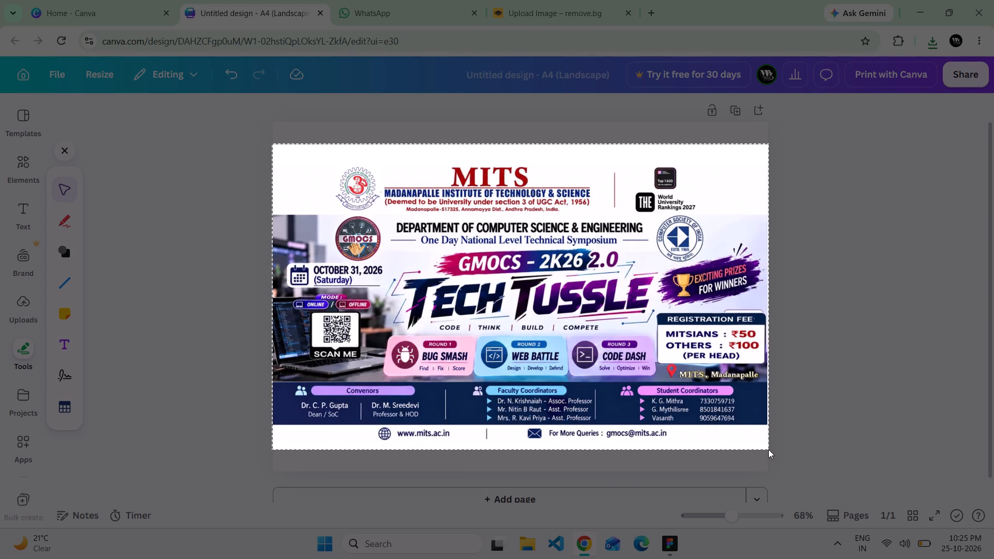
{"action": "left_click_drag", "start_coordinate": [768, 449], "coordinate": [767, 448]}
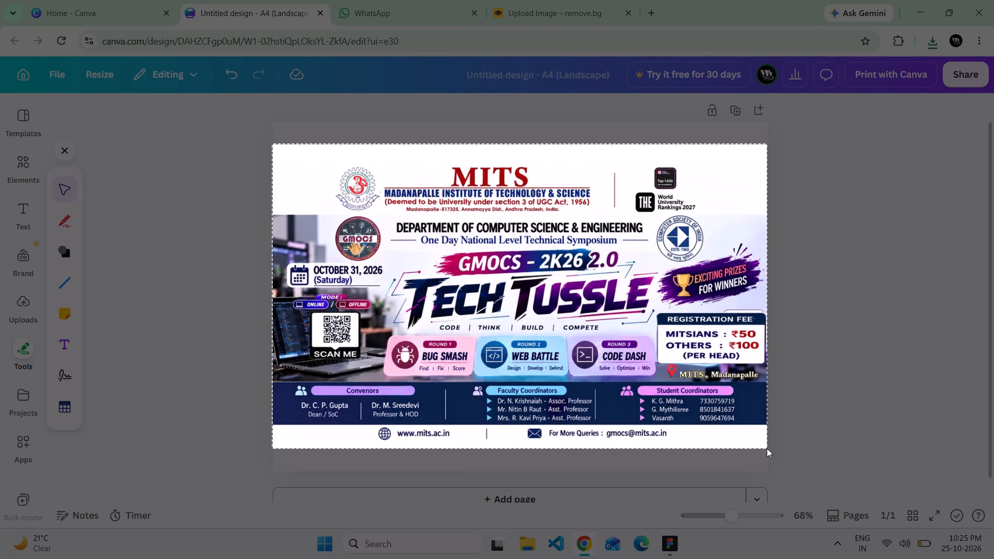
{"action": "left_click_drag", "start_coordinate": [767, 448], "coordinate": [767, 448]}
{"action": "left_click_drag", "start_coordinate": [767, 448], "coordinate": [767, 449]}
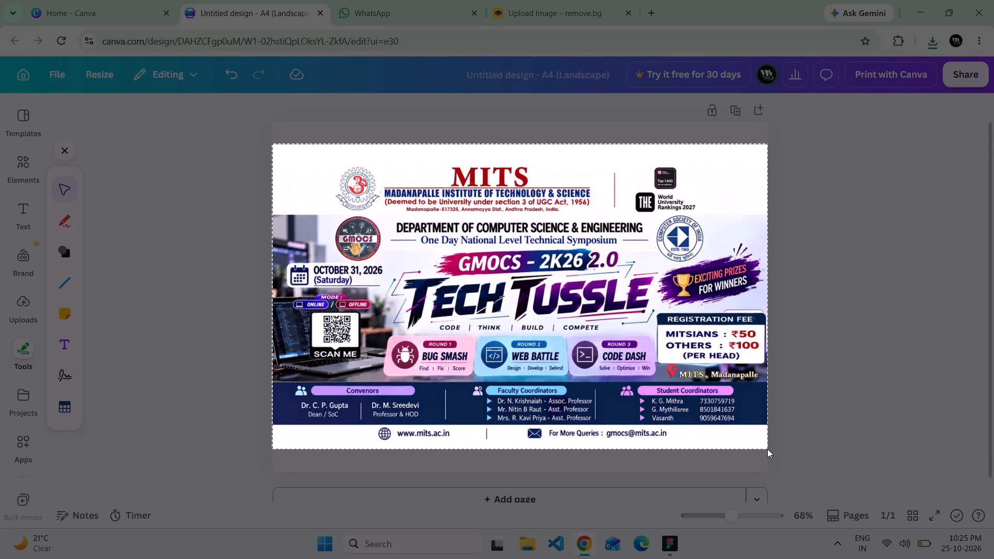
Complete the full-width poster capture and open the screenshot in a maximized Snipping Tool window.
{"action": "left_click_drag", "start_coordinate": [767, 449], "coordinate": [767, 449]}
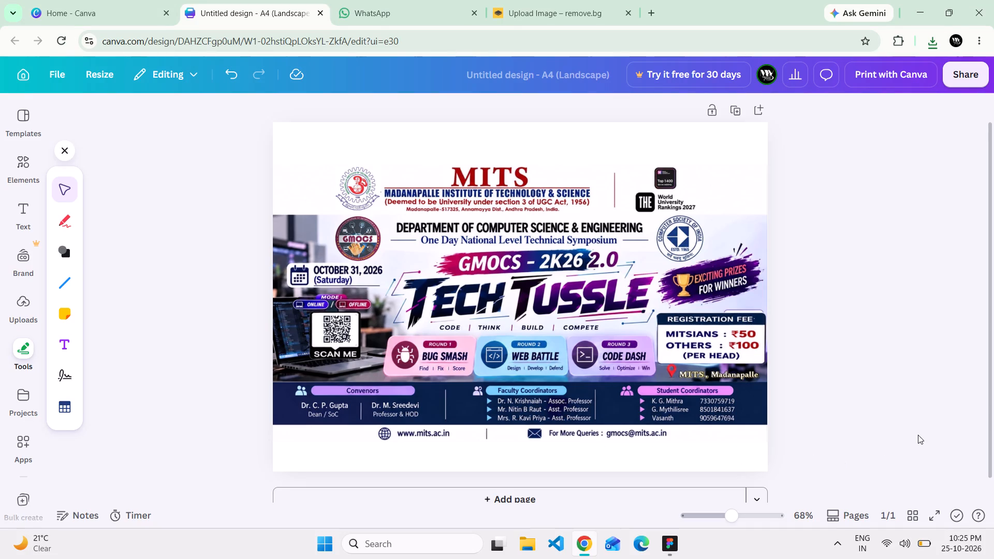
{"action": "left_click", "coordinate": [918, 435]}
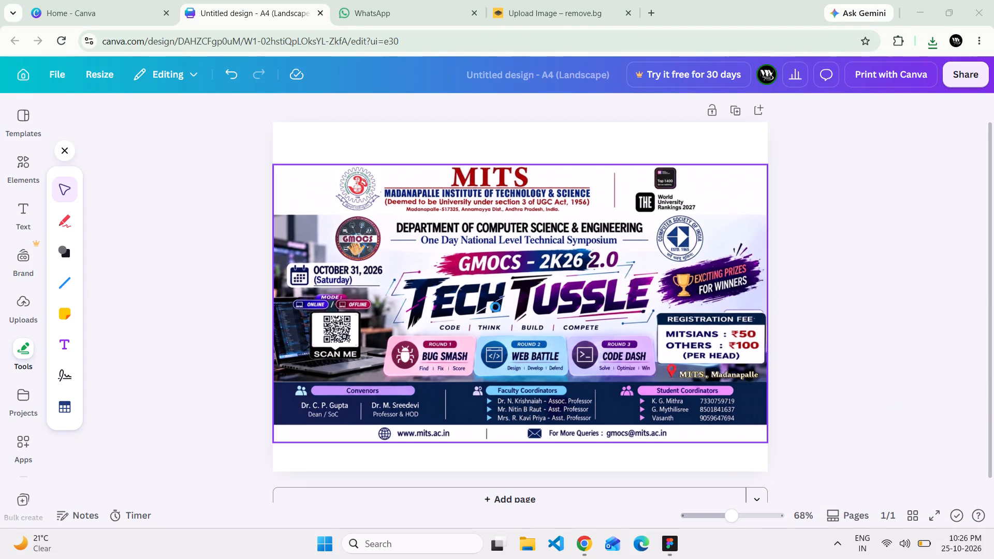
{"action": "left_click", "coordinate": [904, 204]}
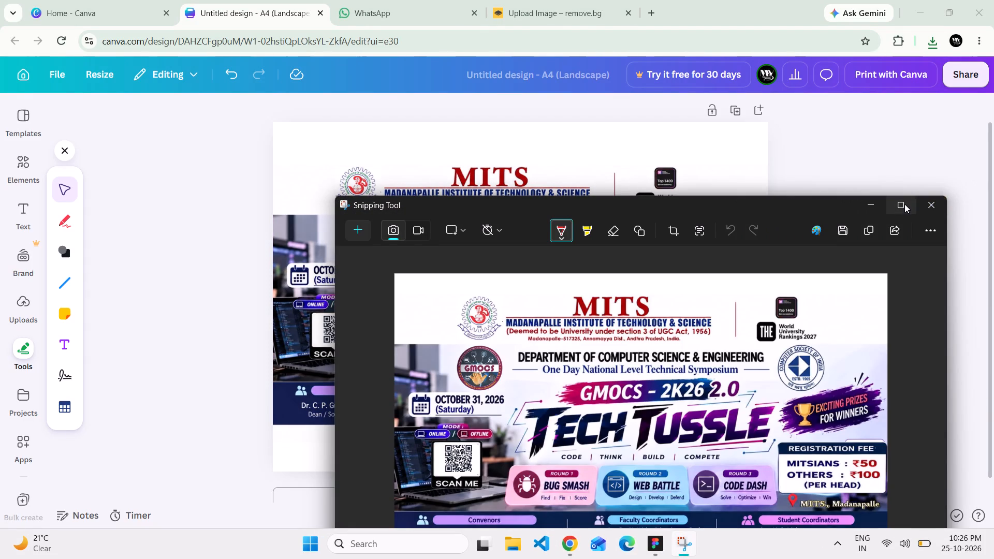
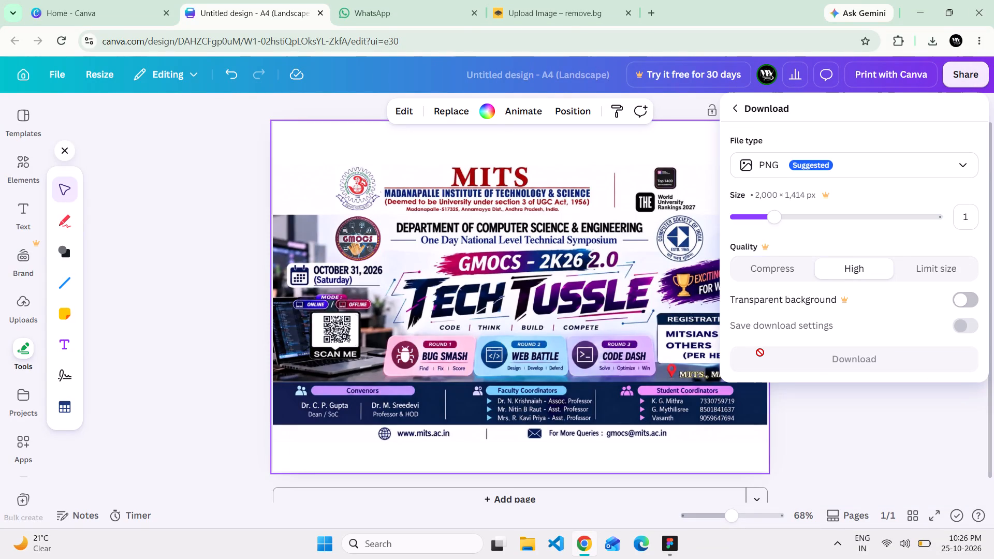
Set the poster's download file type to PDF with the Digital preset and try to enable Compress PDF.
{"action": "left_click", "coordinate": [828, 172]}
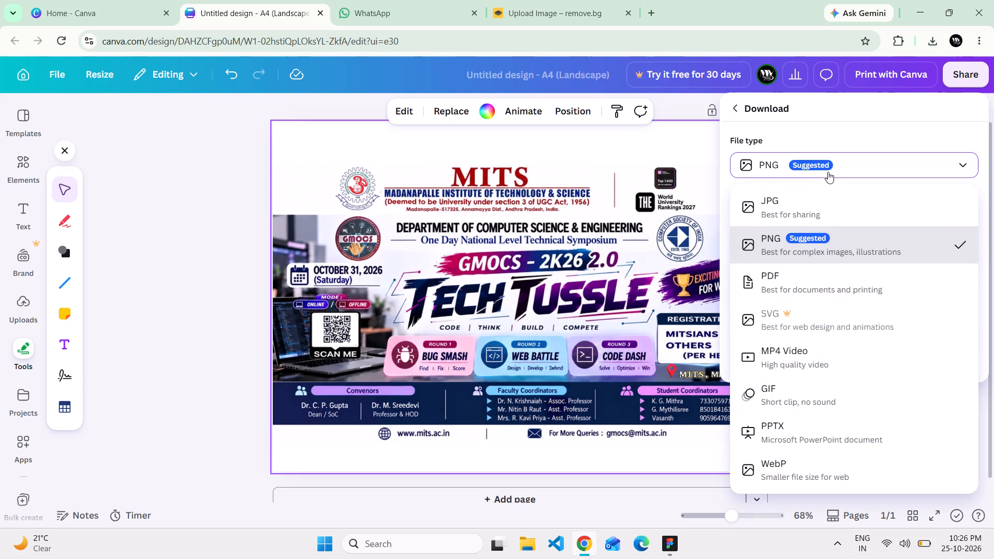
{"action": "left_click", "coordinate": [803, 282]}
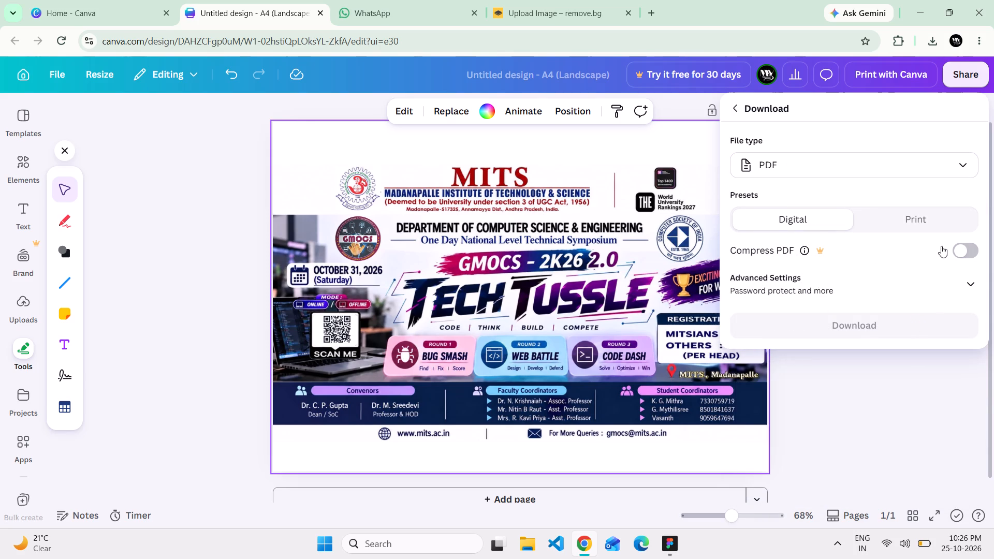
{"action": "left_click", "coordinate": [960, 249]}
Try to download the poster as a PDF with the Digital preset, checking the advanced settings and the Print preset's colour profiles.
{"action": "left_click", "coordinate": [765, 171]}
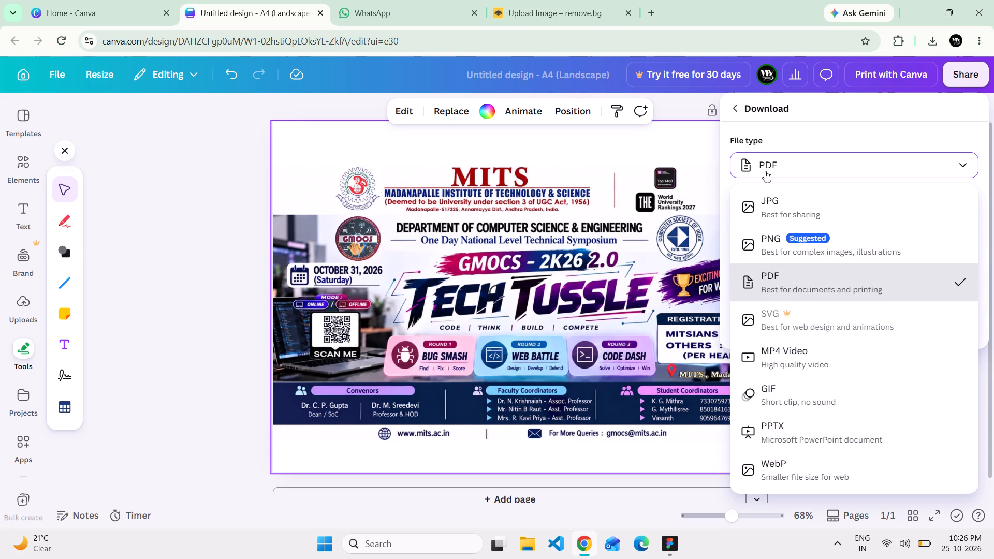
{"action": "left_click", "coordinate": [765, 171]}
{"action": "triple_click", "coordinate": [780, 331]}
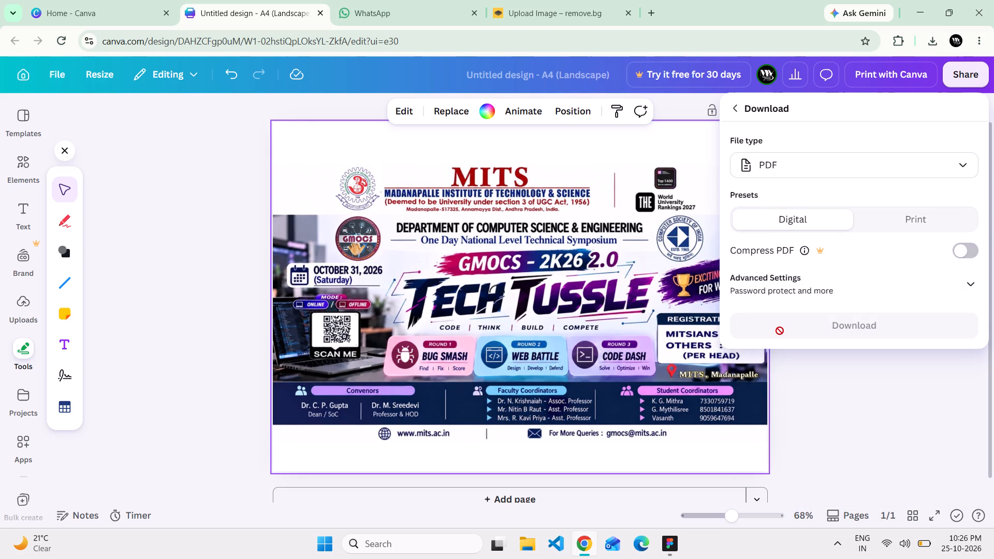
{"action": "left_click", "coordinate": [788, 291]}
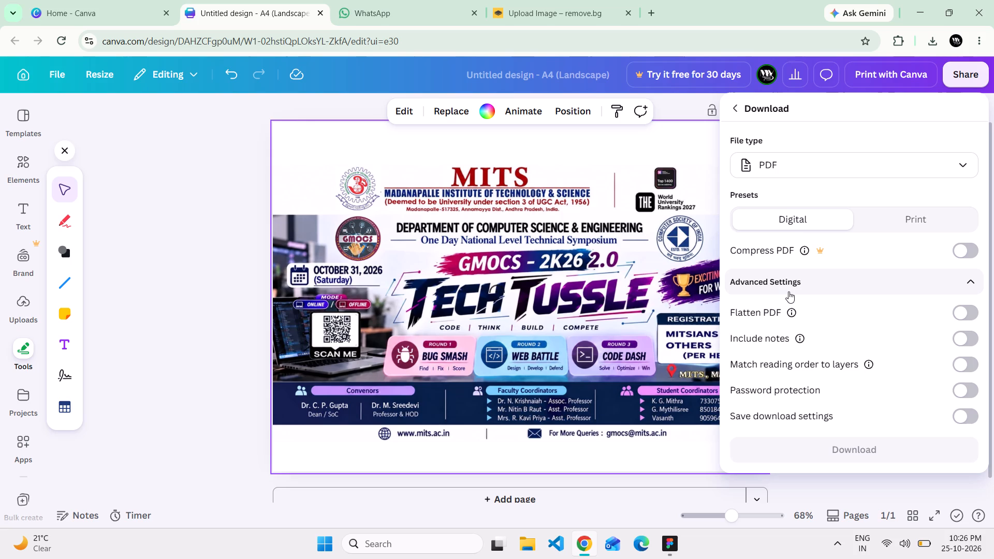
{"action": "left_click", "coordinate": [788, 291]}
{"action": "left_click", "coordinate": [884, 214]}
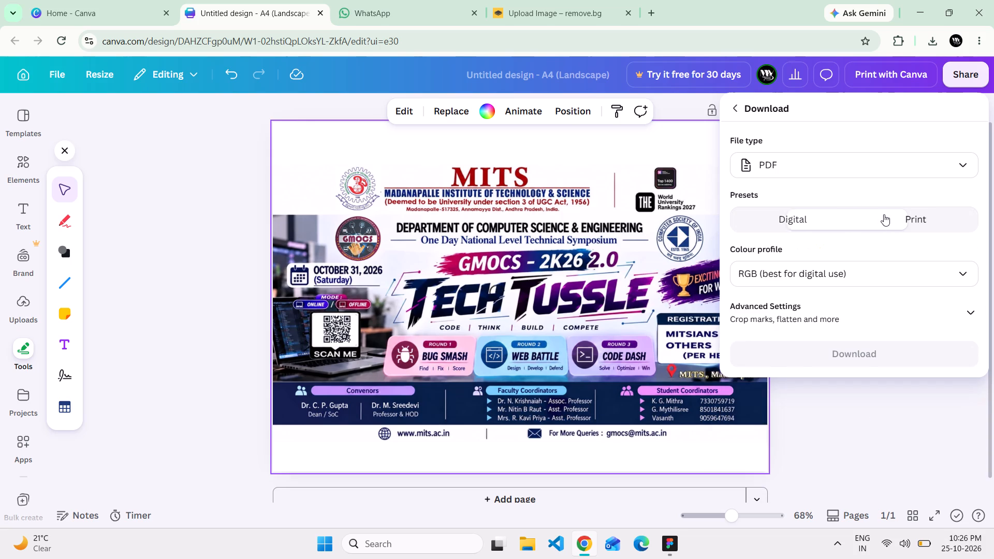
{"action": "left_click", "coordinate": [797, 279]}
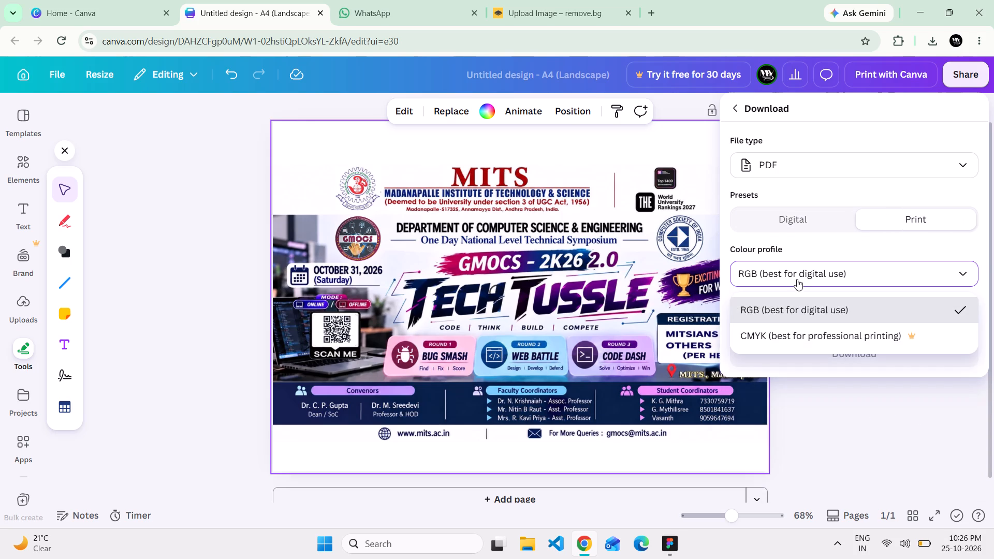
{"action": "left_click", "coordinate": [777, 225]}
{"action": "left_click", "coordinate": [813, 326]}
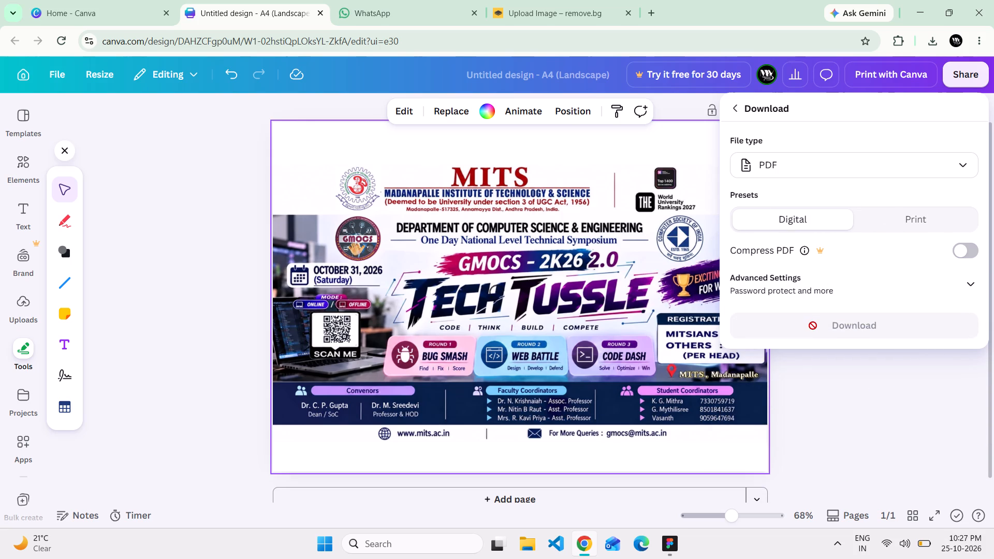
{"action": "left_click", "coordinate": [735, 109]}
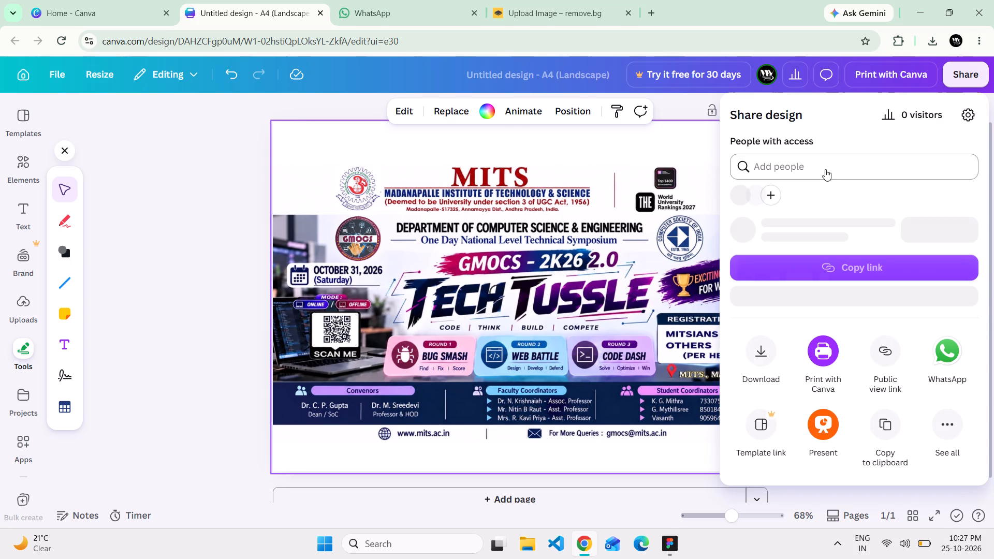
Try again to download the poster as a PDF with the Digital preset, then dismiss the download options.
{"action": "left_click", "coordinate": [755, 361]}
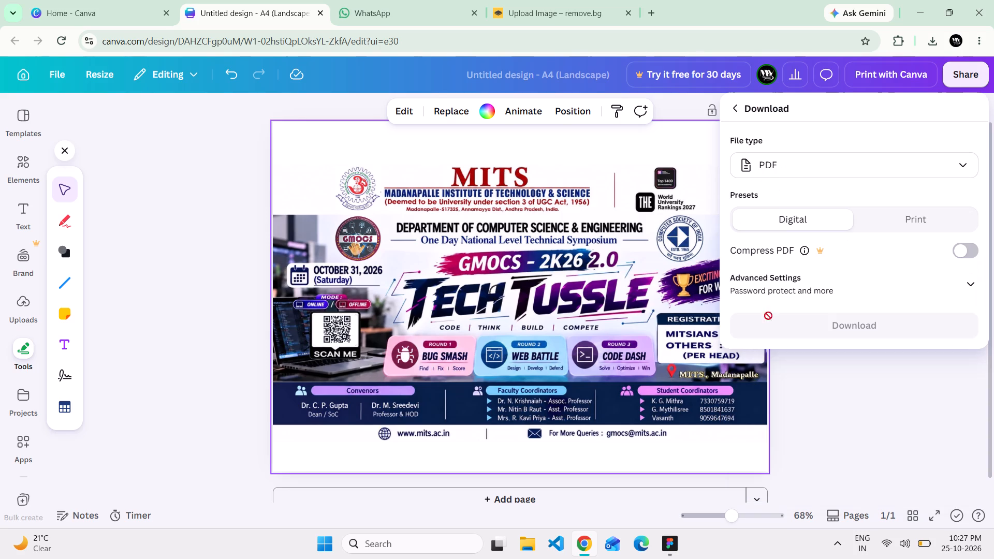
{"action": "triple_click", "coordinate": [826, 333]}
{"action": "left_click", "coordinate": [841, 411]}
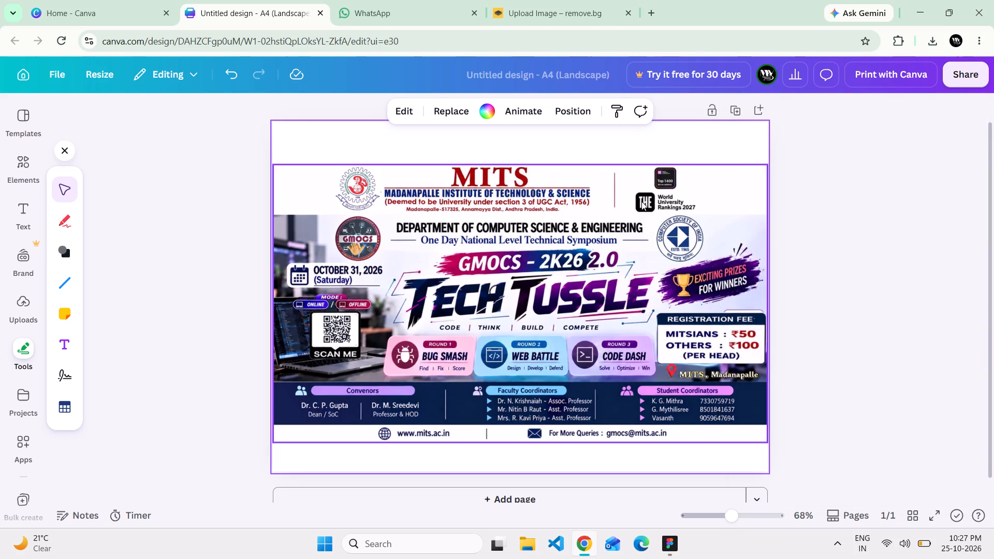
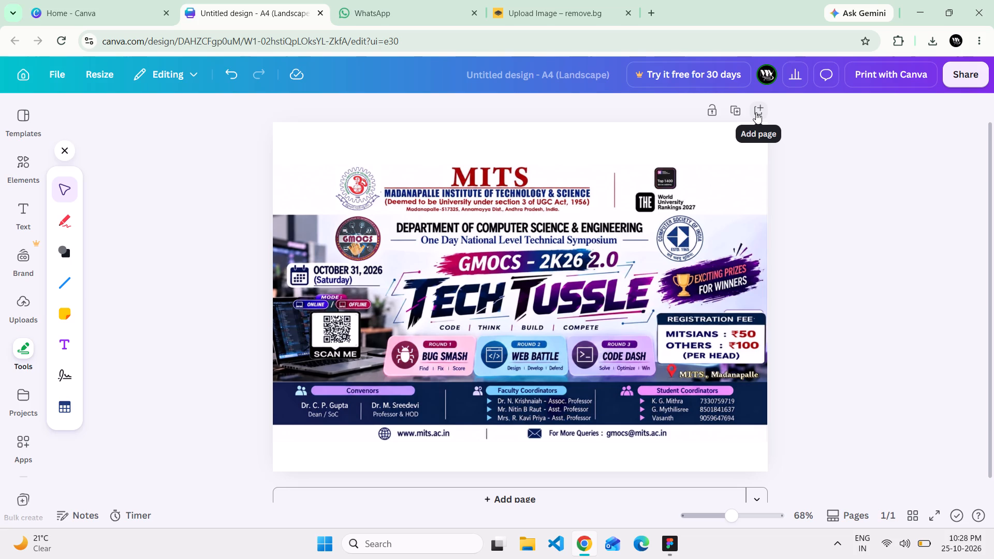
Open the share and export options for the poster design.
{"action": "left_click", "coordinate": [955, 71]}
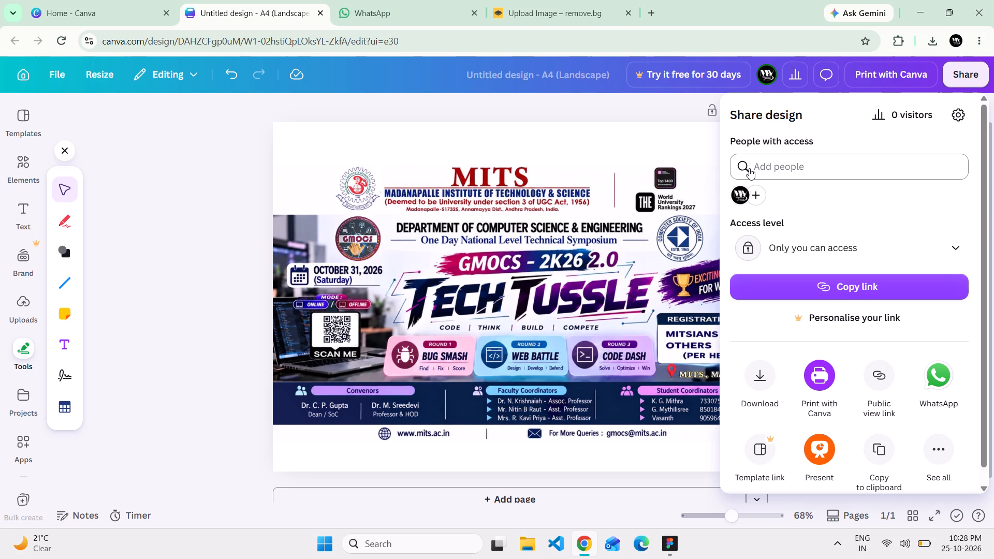
Open the poster's download options from the design sharing options.
{"action": "left_click", "coordinate": [754, 374]}
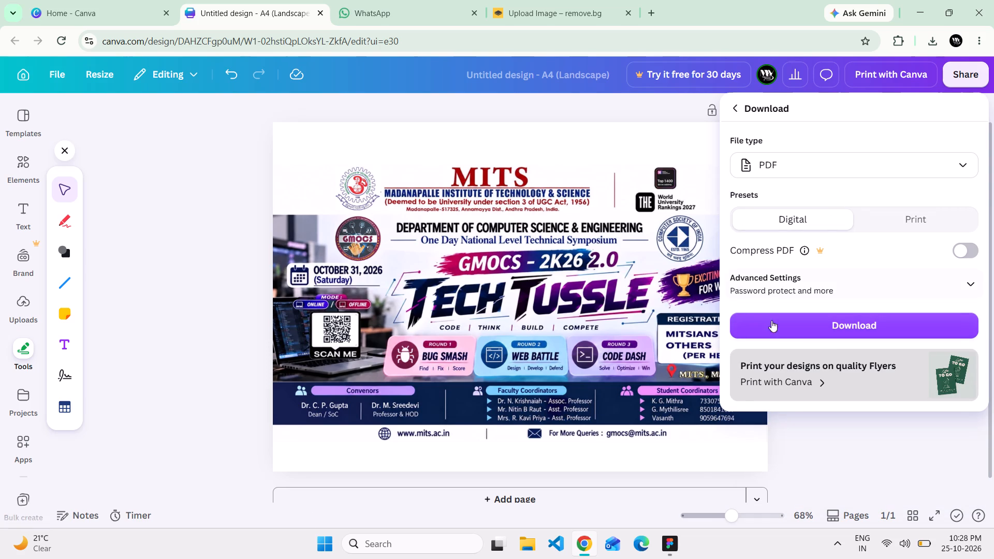
Download the poster as a PDF using the Digital preset, leaving Compress PDF off.
{"action": "left_click", "coordinate": [798, 332]}
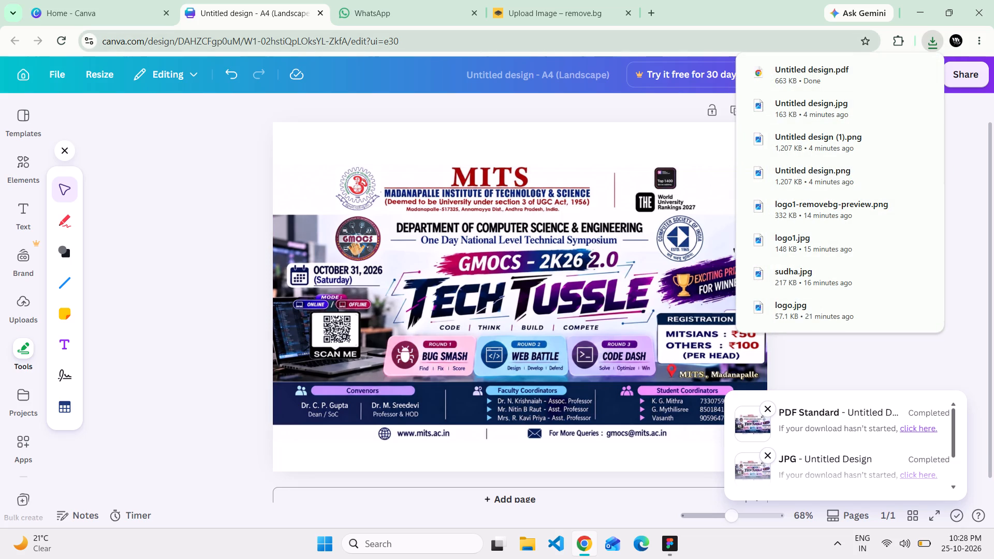
Open the downloaded Untitled design PDF from the Downloads folder and examine the poster's logos, QR code and text up close and as a whole page.
{"action": "left_click", "coordinate": [895, 77]}
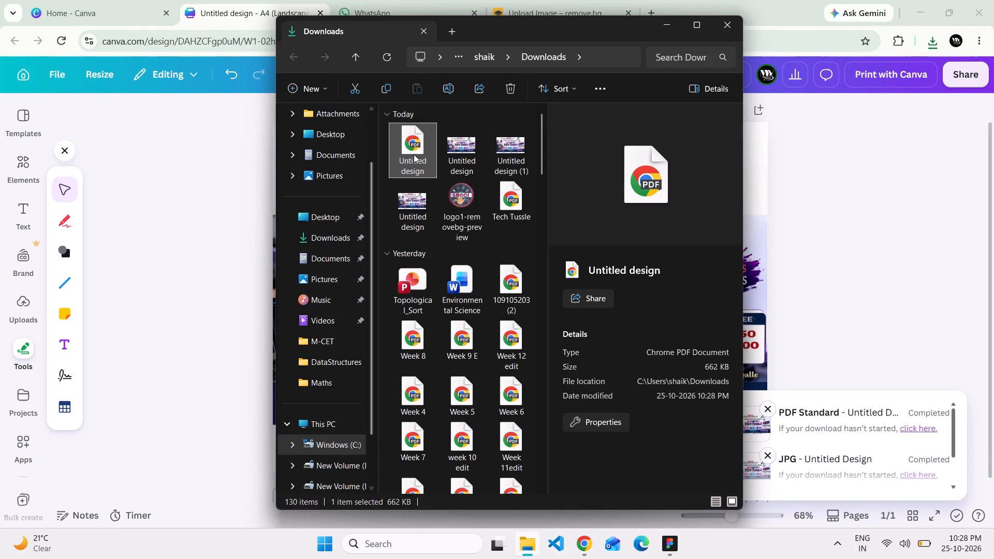
{"action": "double_click", "coordinate": [414, 154]}
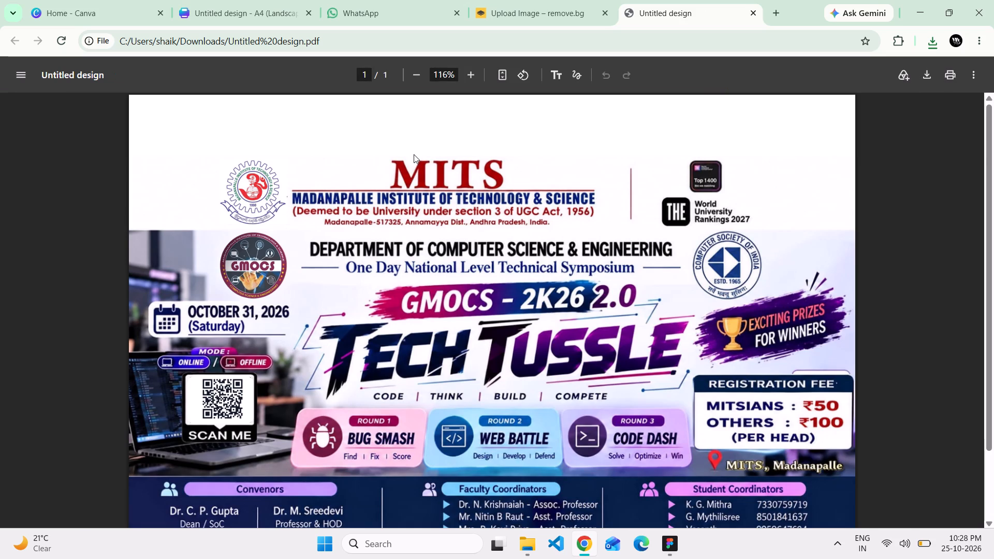
{"action": "scroll", "coordinate": [414, 154], "scroll_direction": "right", "scroll_amount": 2}
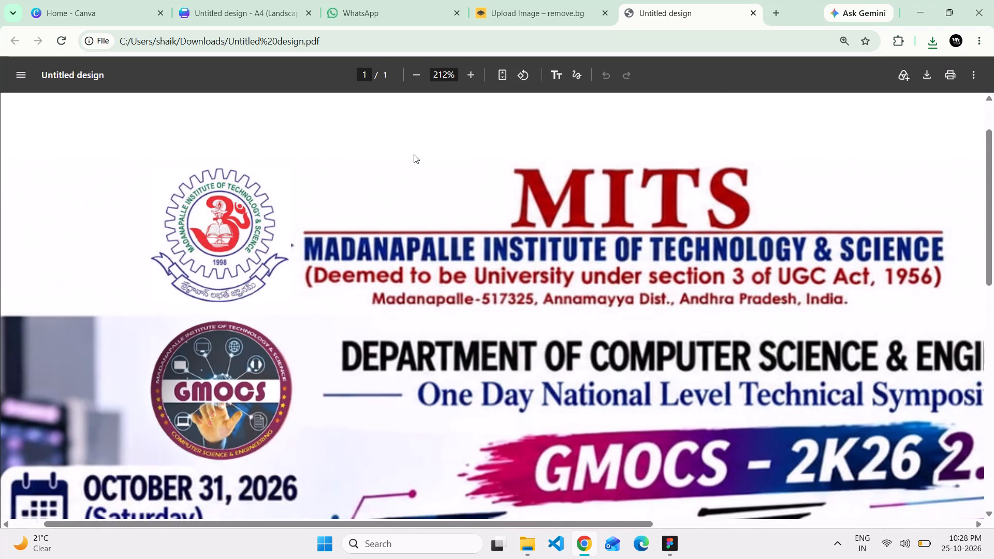
{"action": "scroll", "coordinate": [414, 154], "scroll_direction": "down", "scroll_amount": 4}
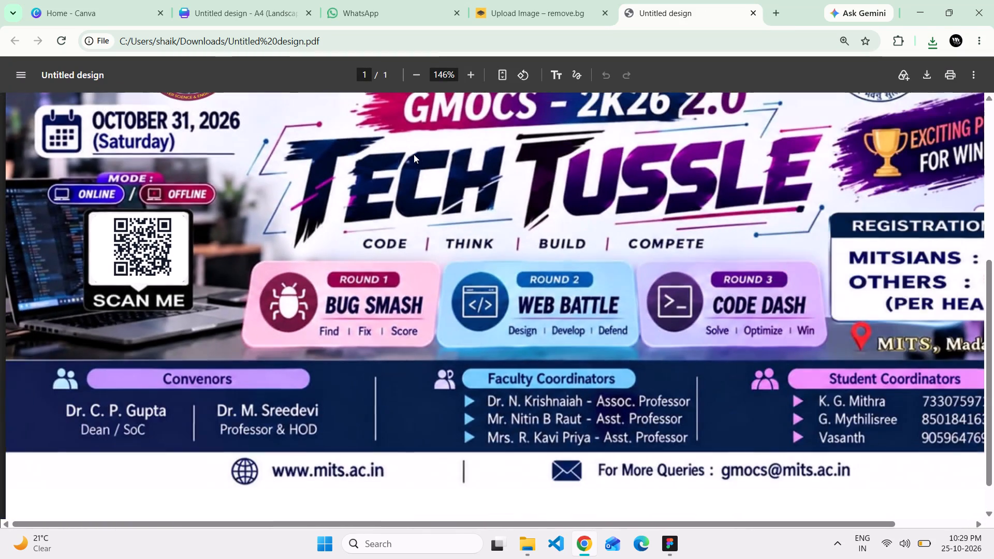
{"action": "scroll", "coordinate": [465, 172], "scroll_direction": "up", "scroll_amount": 1}
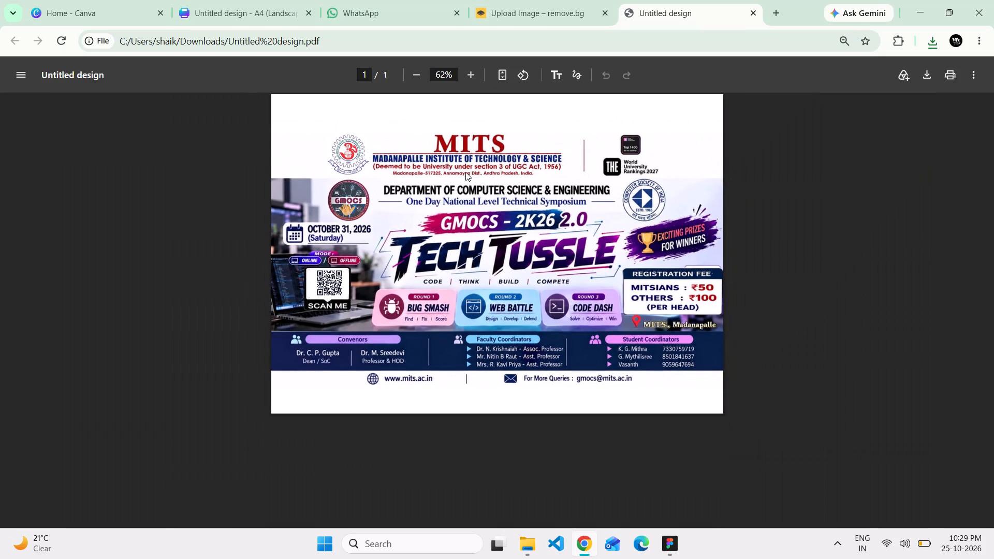